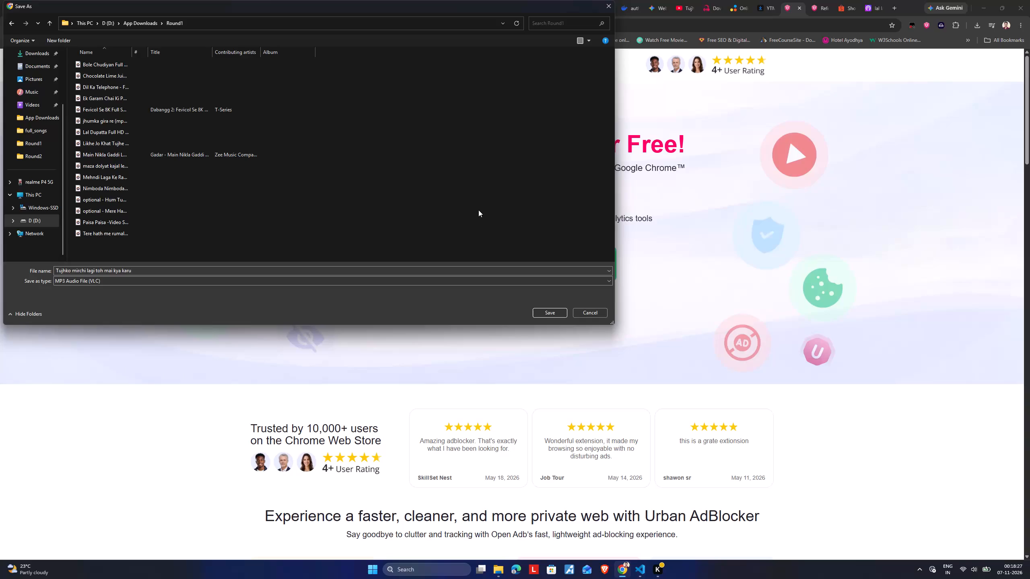
Save the MP3 as "Tujhko mirchi lagi toh mai kya karu" in the Round1 folder.
left_click(545, 314)
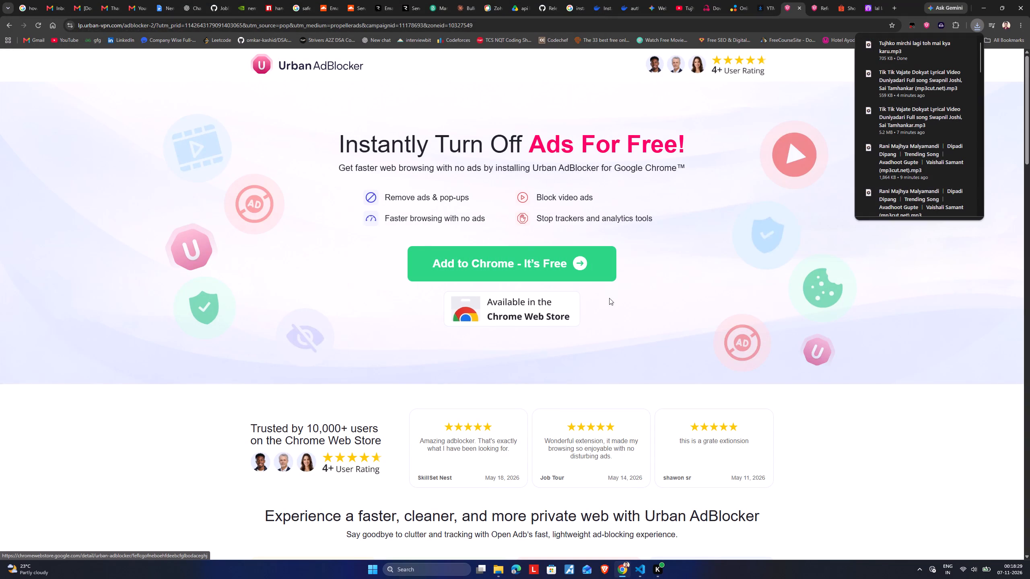
Close the Urban AdBlocker advertisement page.
left_click(803, 5)
left_click(802, 9)
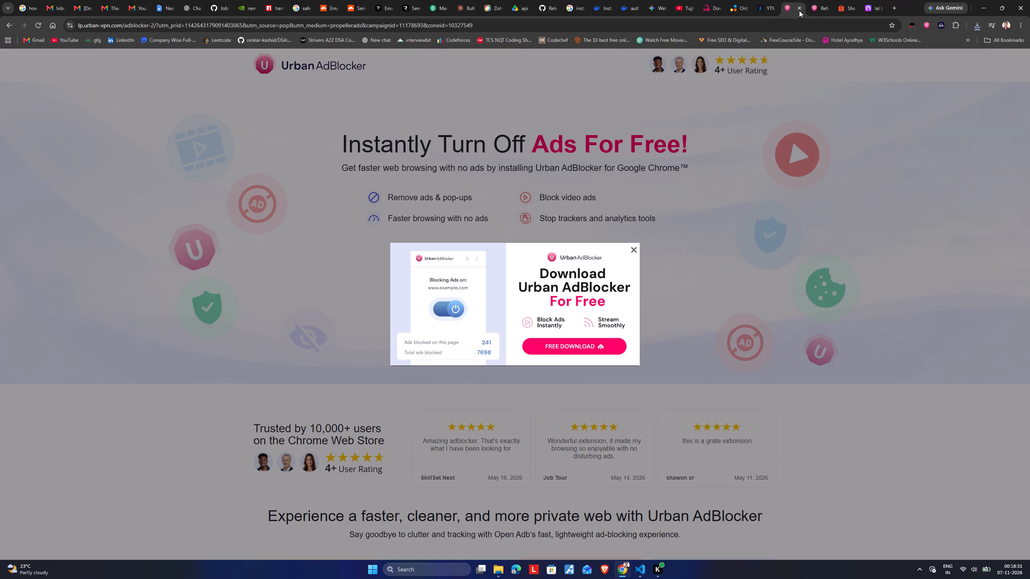
left_click(798, 11)
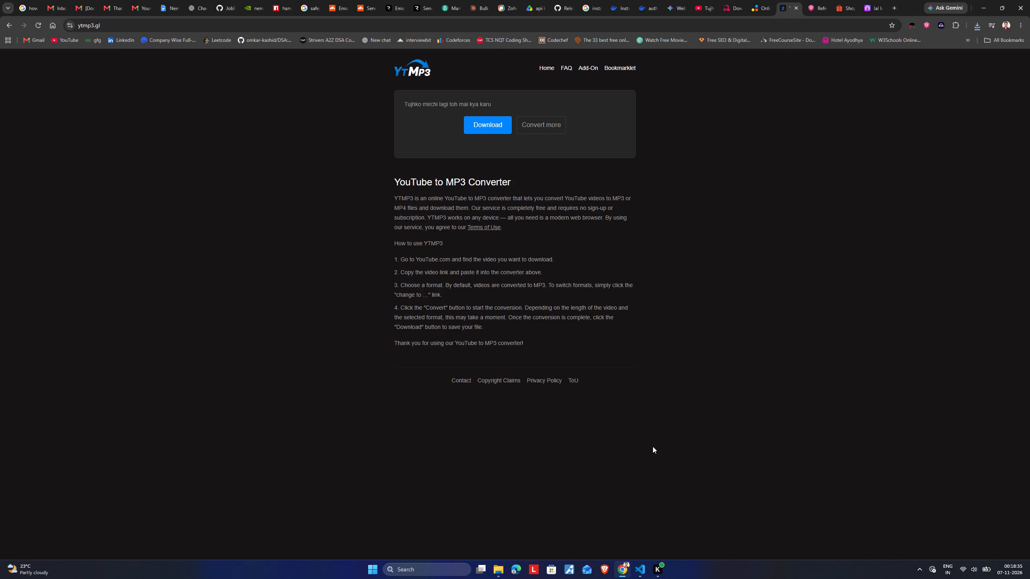
Check the full_songs folder, then replace the track in the mp3cut audio cutter with "Tune Maari Entriyaan" from that folder.
left_click(500, 565)
left_click(459, 528)
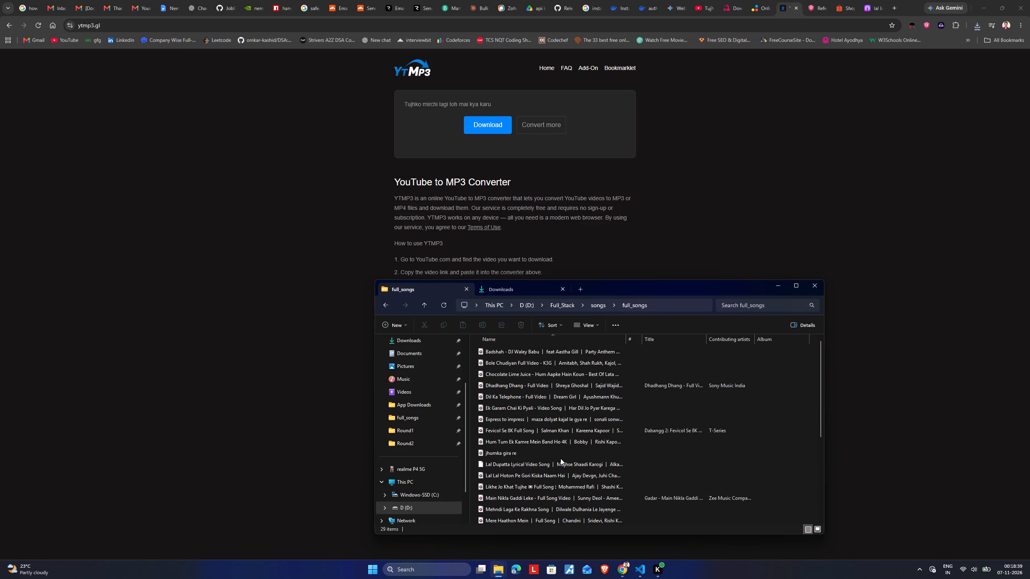
scroll(560, 458, "down", 1)
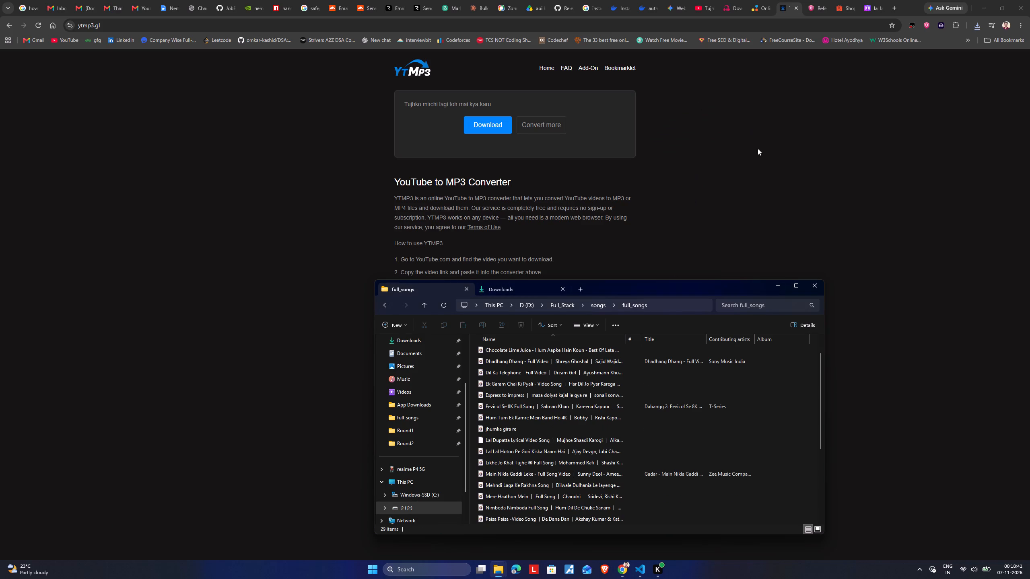
left_click(758, 149)
left_click(760, 2)
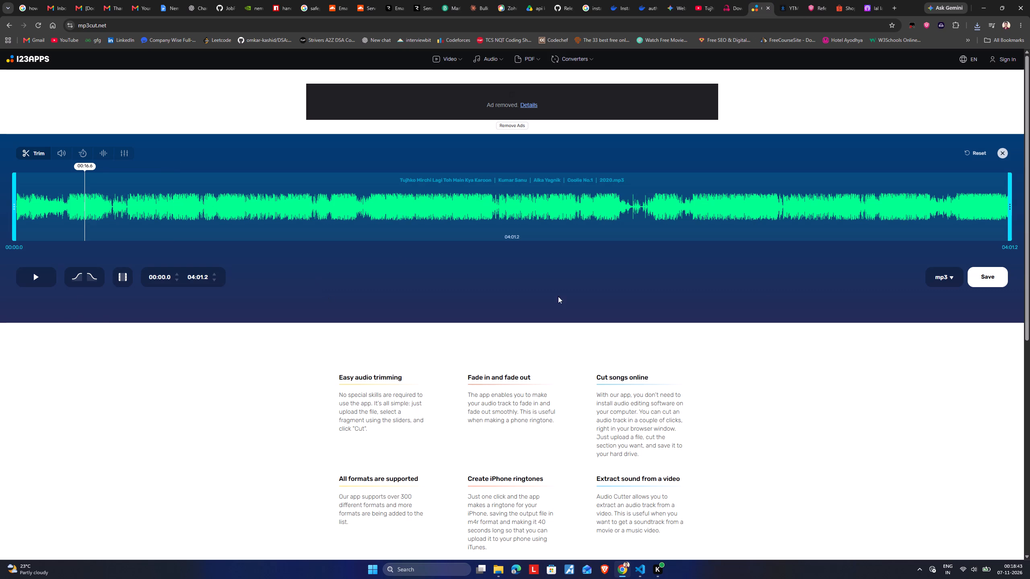
left_click(1005, 151)
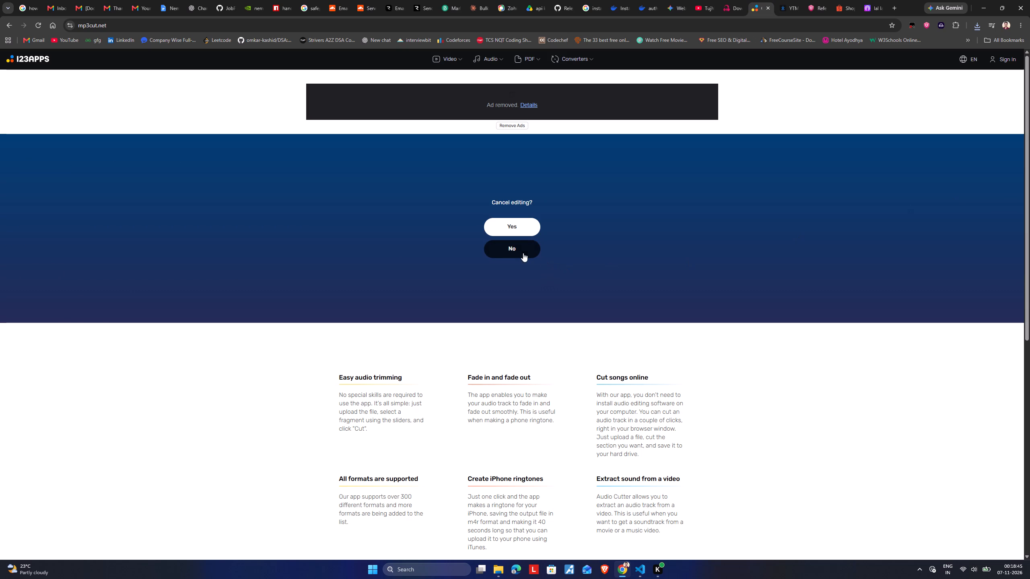
left_click(516, 230)
left_click(509, 222)
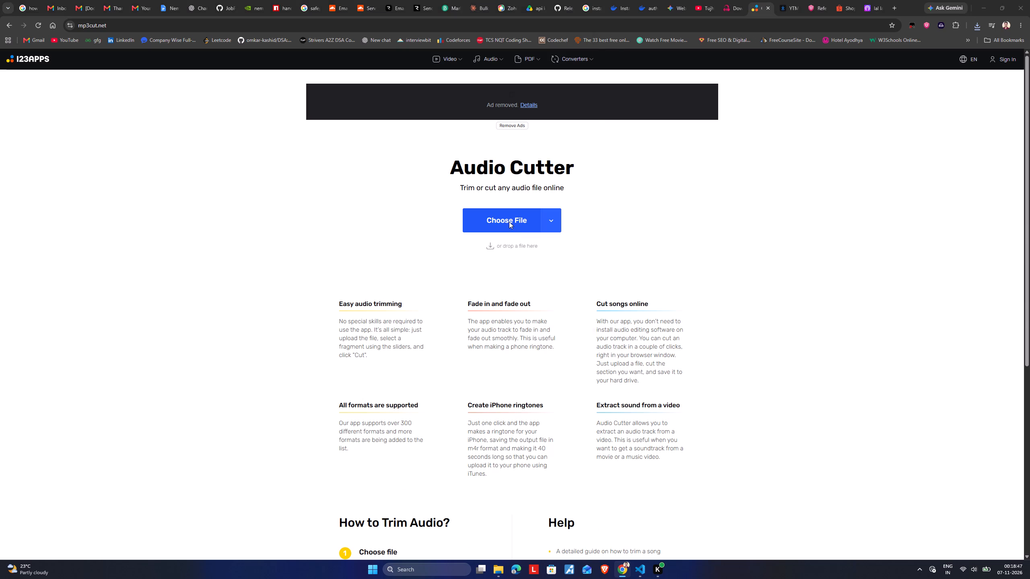
scroll(205, 226, "down", 5)
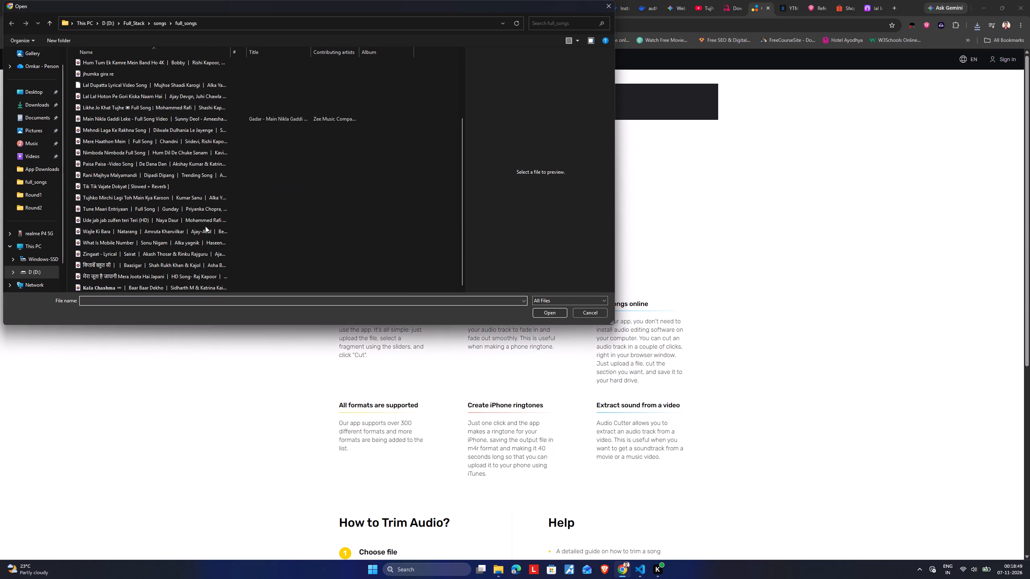
left_click(127, 206)
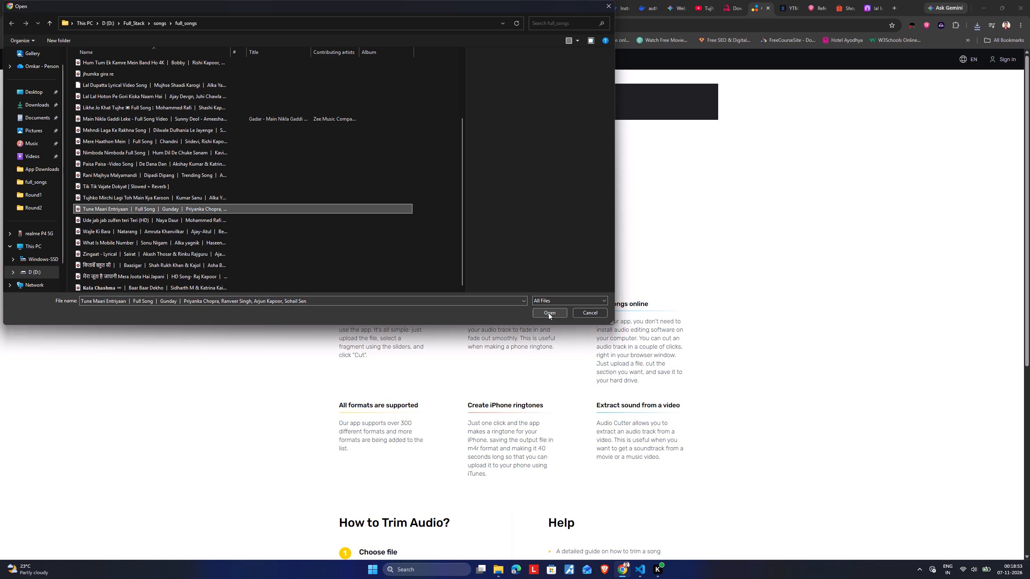
left_click(548, 313)
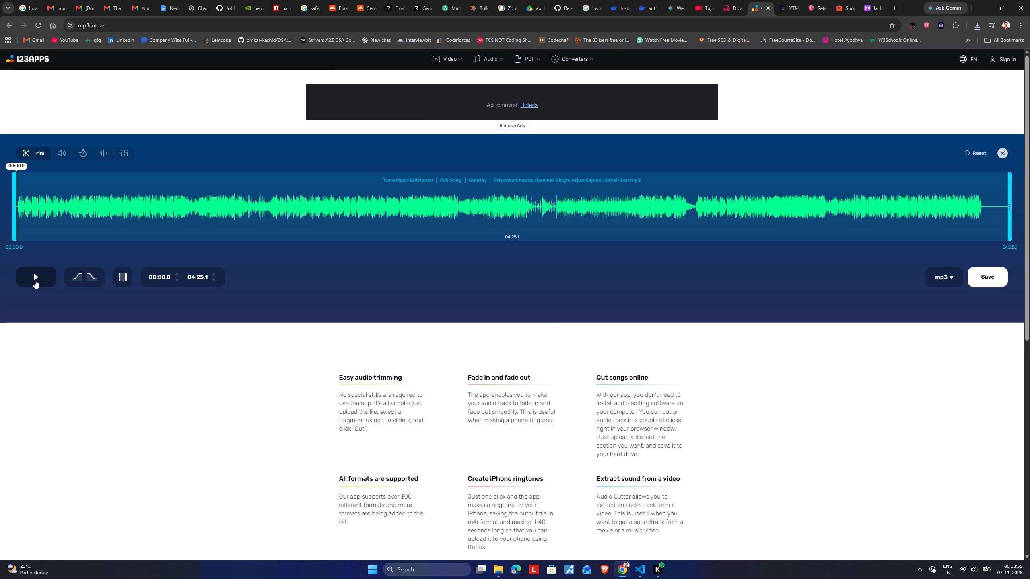
Play "Tune Maari Entriyaan" and set the trim start at about 00:06.7.
left_click(35, 280)
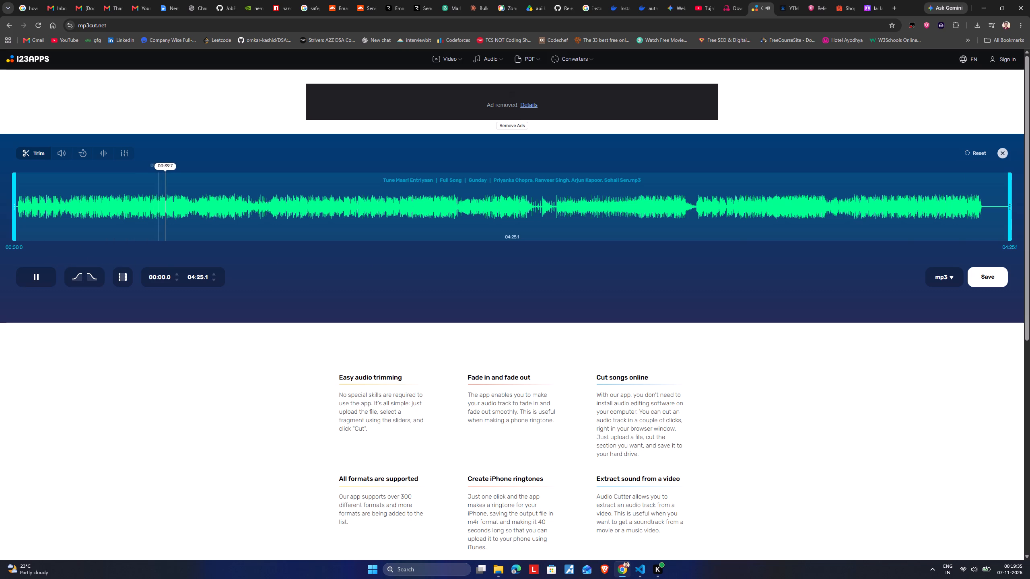
left_click(18, 206)
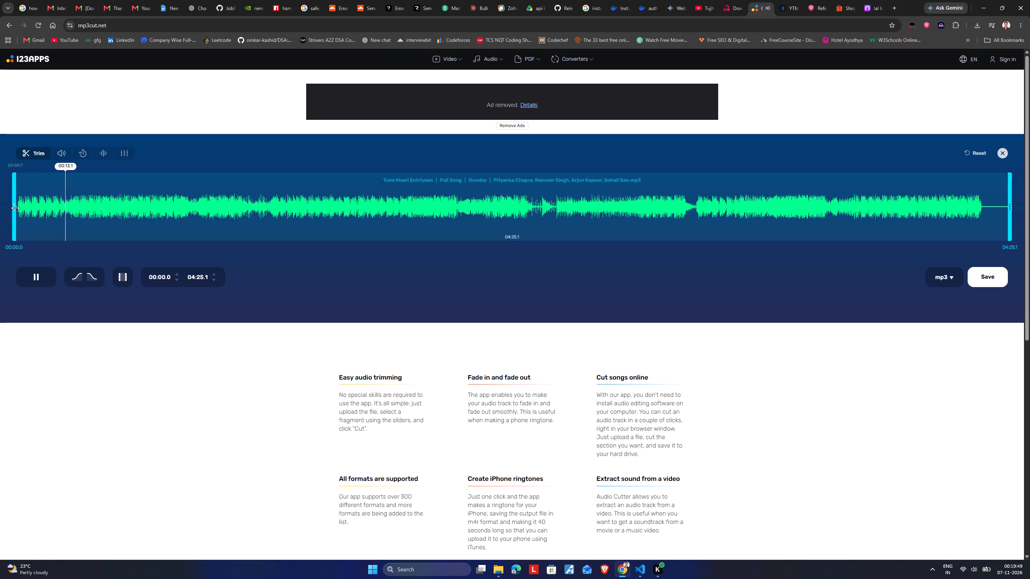
left_click_drag(15, 208, 53, 215)
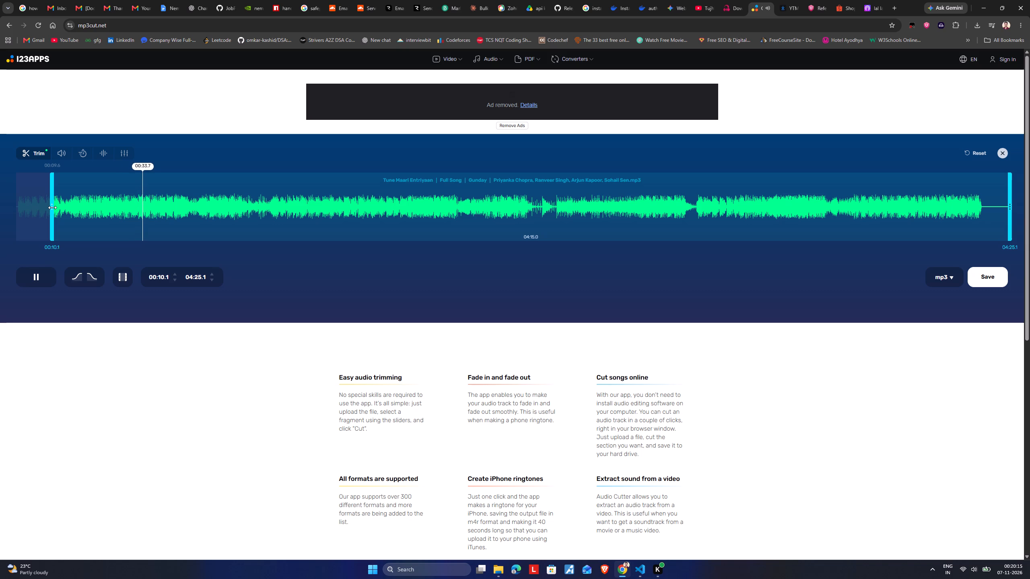
left_click_drag(52, 207, 46, 206)
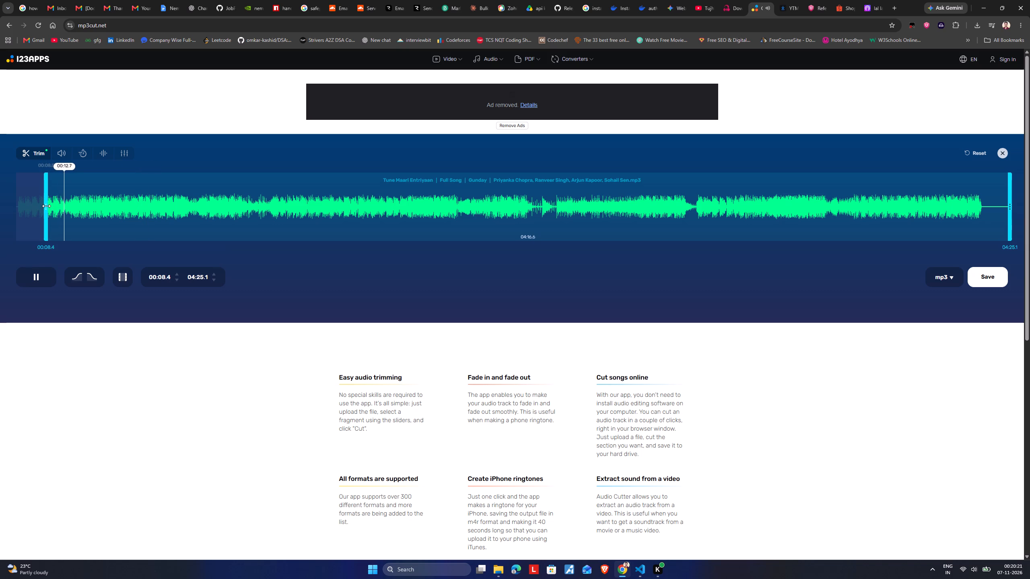
left_click_drag(46, 206, 40, 206)
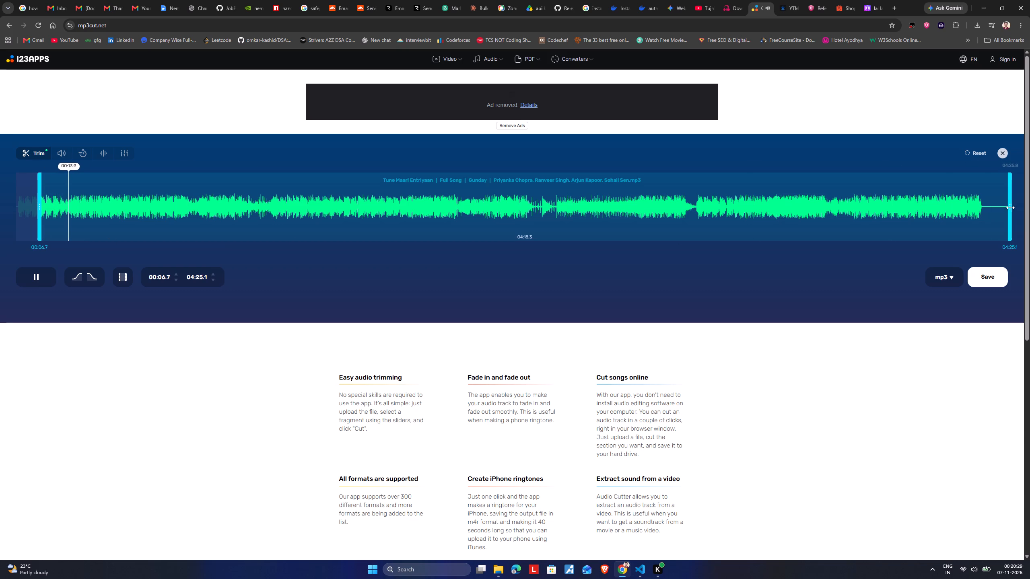
Set the trim end at about 00:37.7, fine-tuning it while previewing the end of the selection.
left_click_drag(1010, 207, 160, 208)
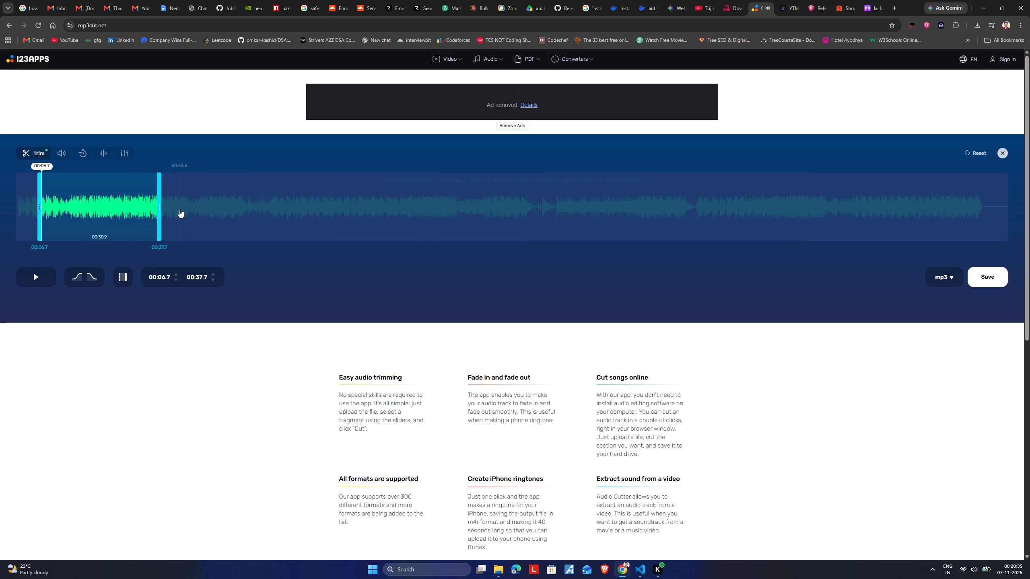
left_click(32, 275)
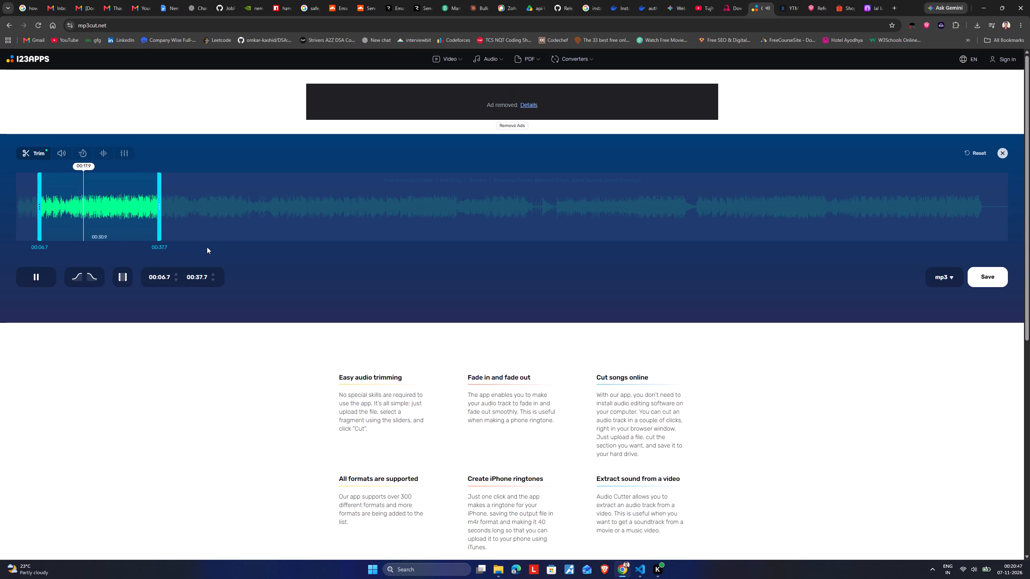
left_click(214, 279)
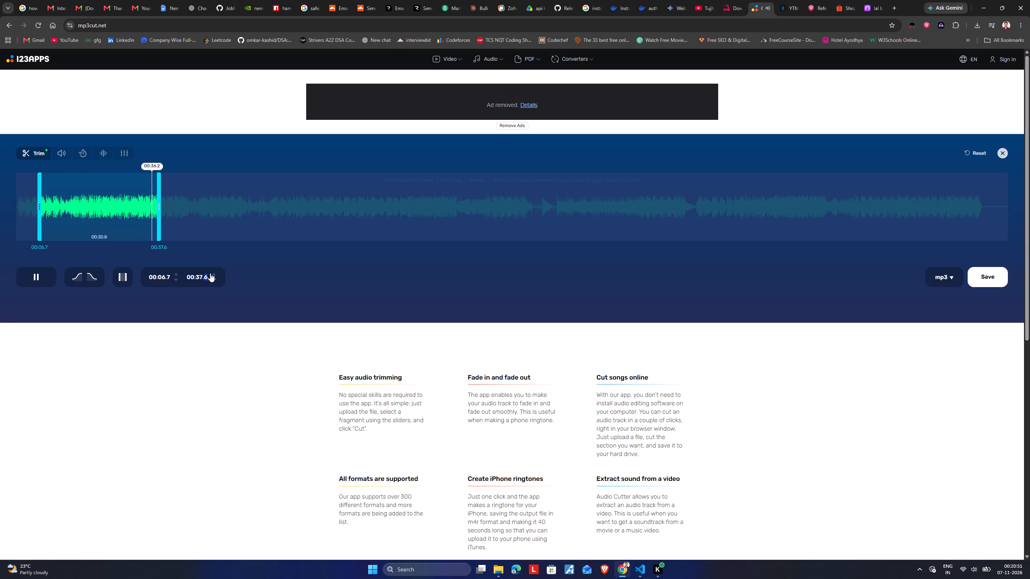
left_click_drag(159, 203, 148, 205)
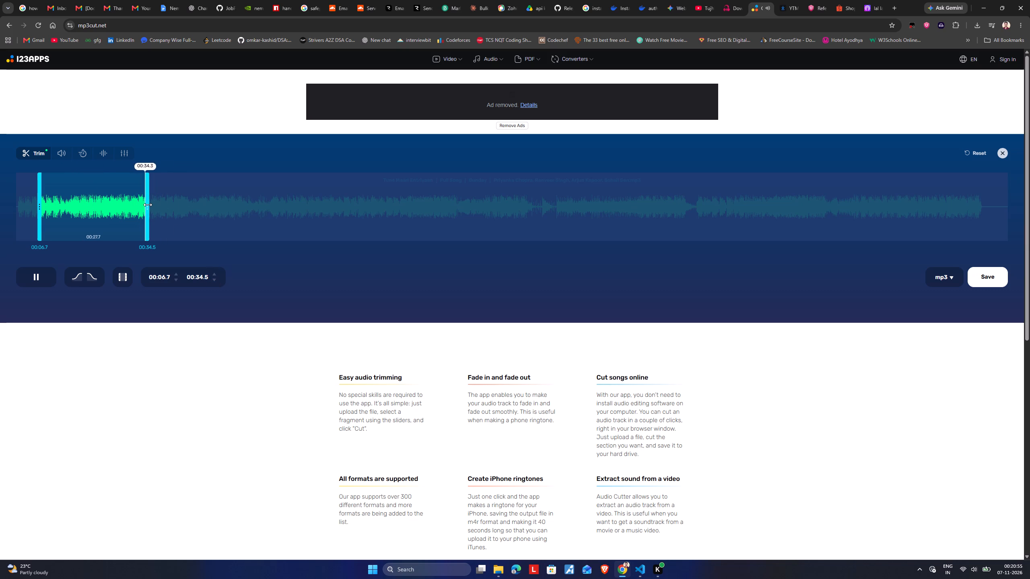
left_click_drag(148, 205, 155, 207)
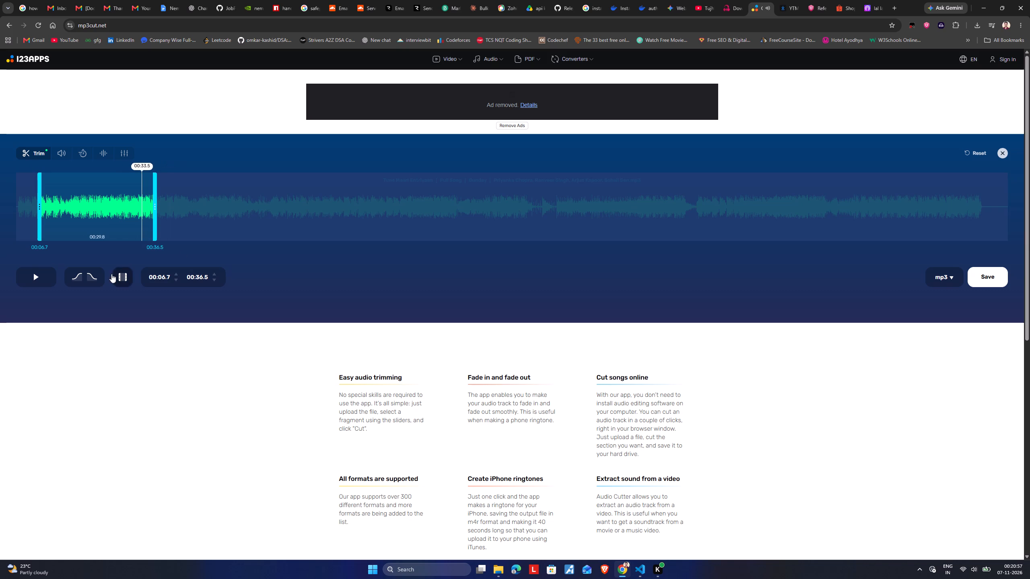
left_click(39, 276)
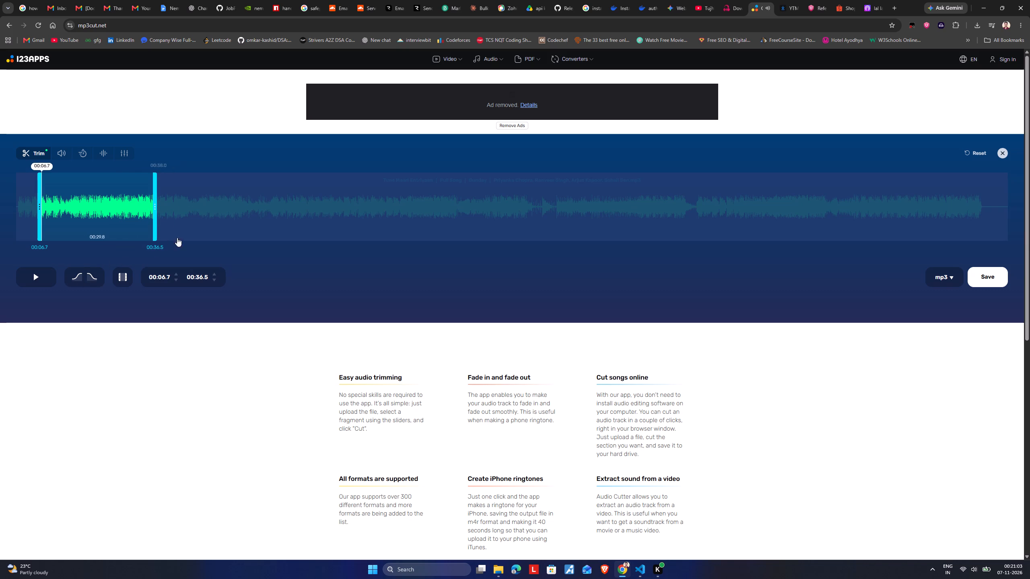
triple_click(217, 272)
triple_click(217, 272)
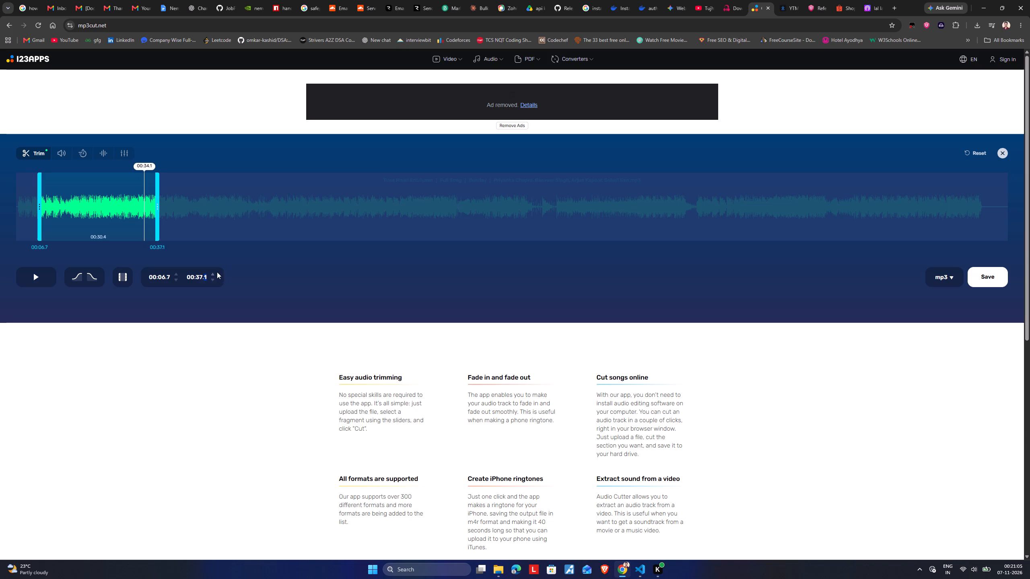
left_click(29, 278)
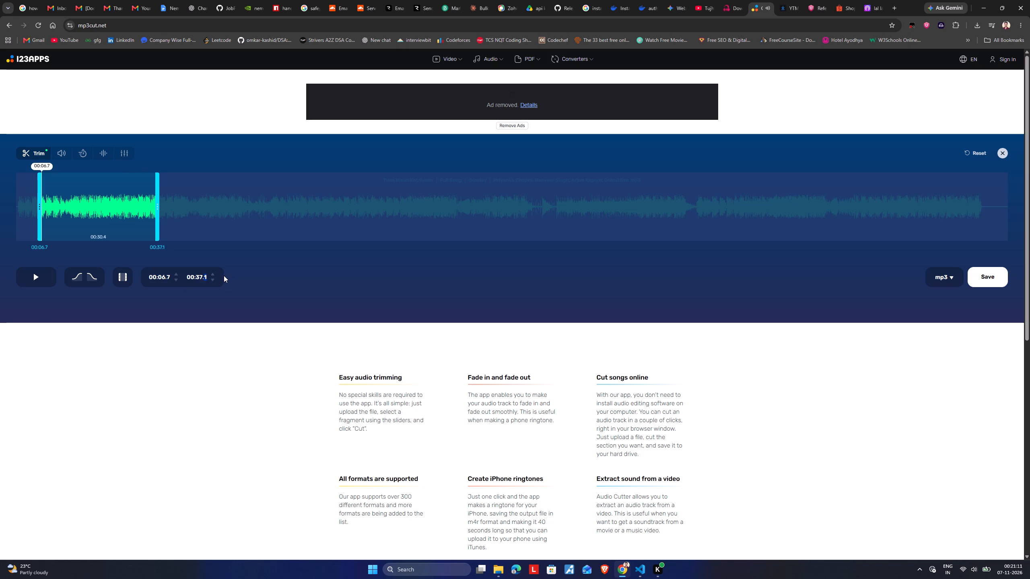
triple_click(212, 273)
triple_click(212, 273)
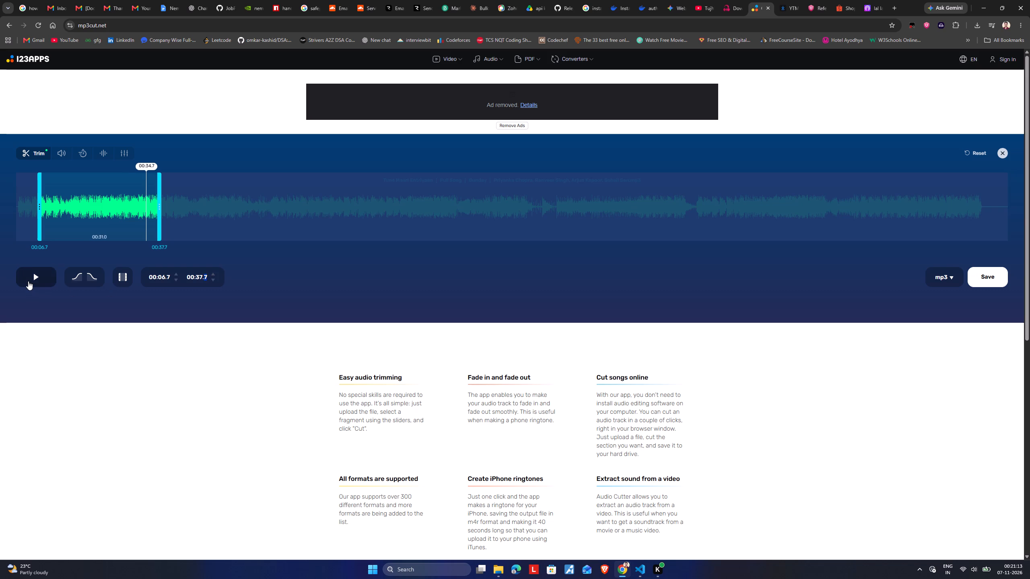
left_click(28, 281)
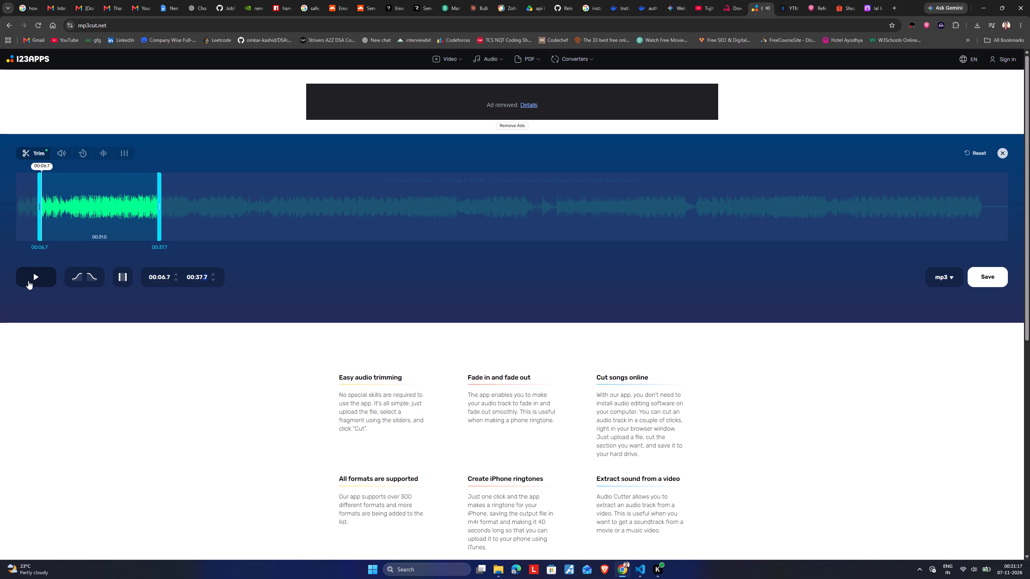
Export the trimmed "Tune Maari Entriyaan" clip as MP3 and save it in the Round1 folder under the suggested name.
left_click(1001, 274)
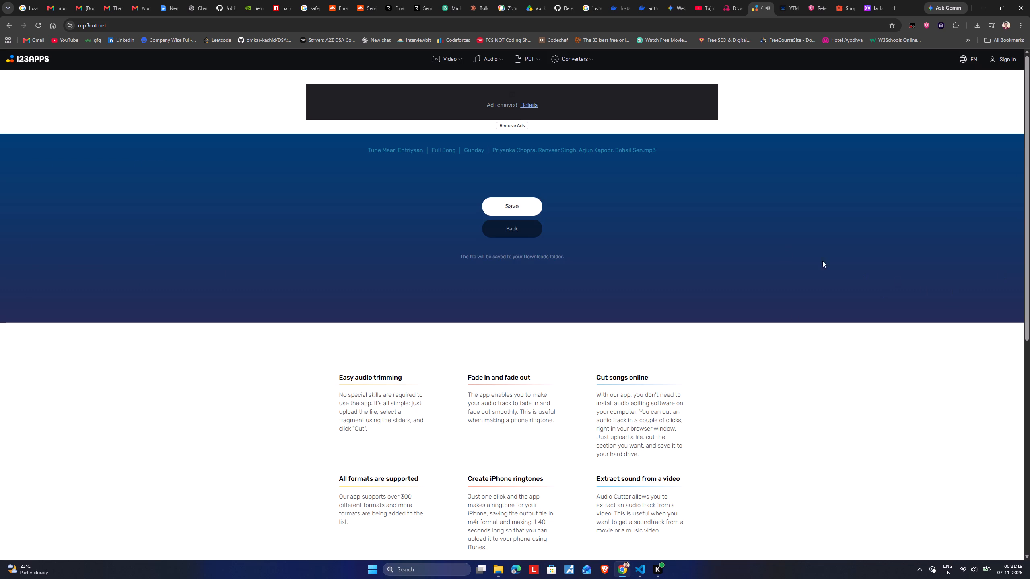
left_click(499, 205)
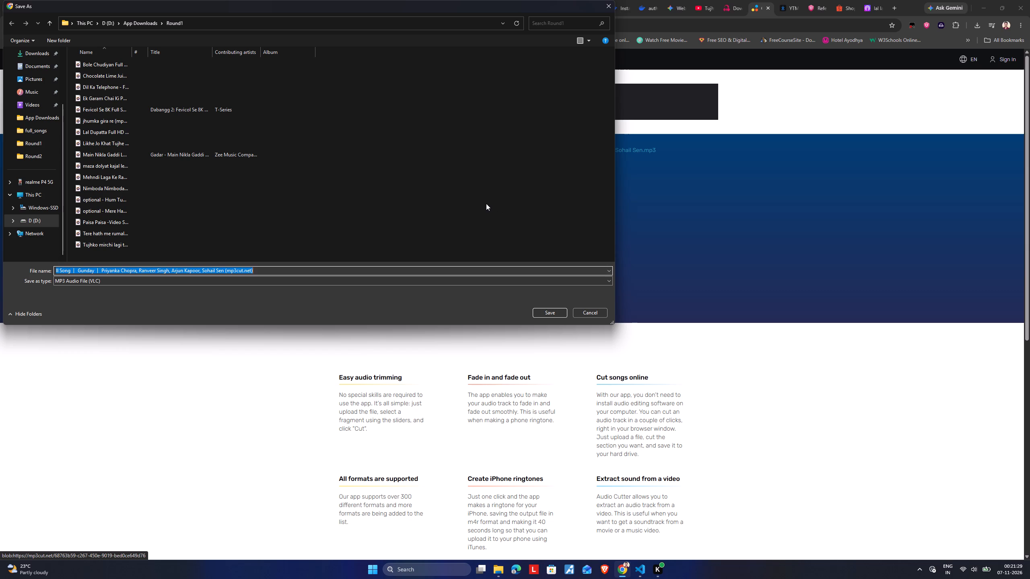
left_click(556, 312)
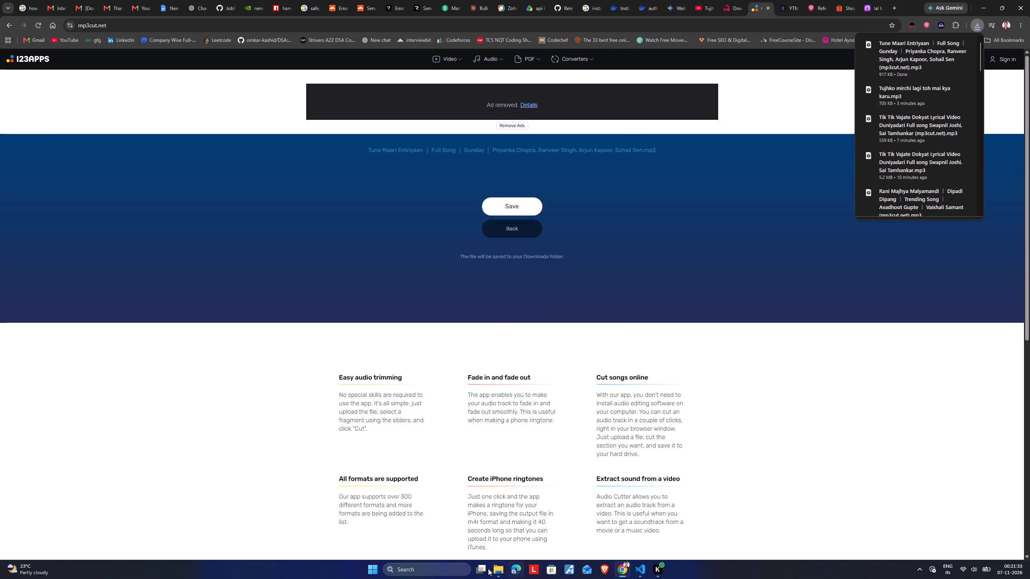
Check the full_songs folder, then replace the track in the audio cutter with "Ude jab jab zulfen teri" from that folder.
left_click(499, 569)
left_click(449, 533)
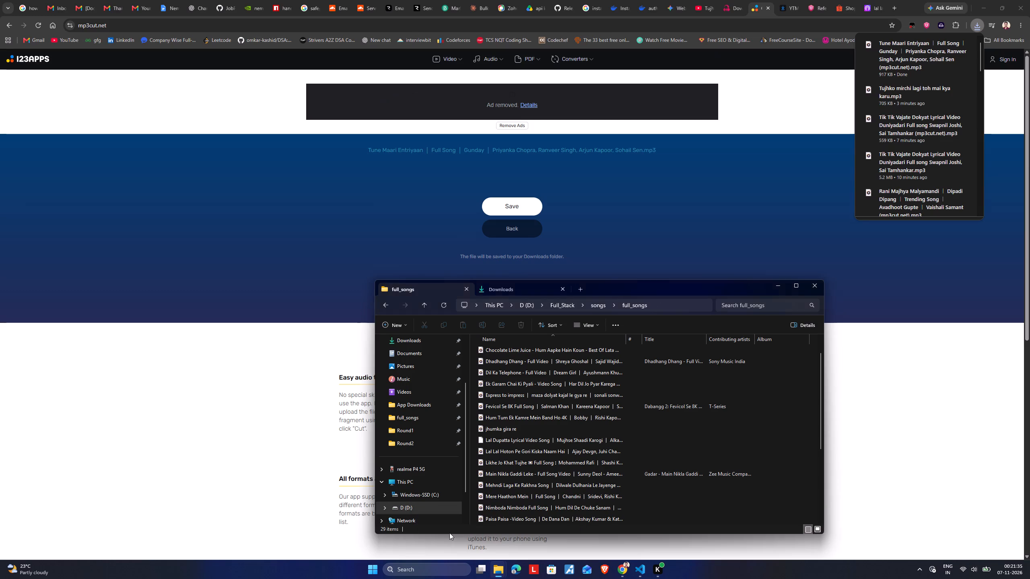
left_click(222, 427)
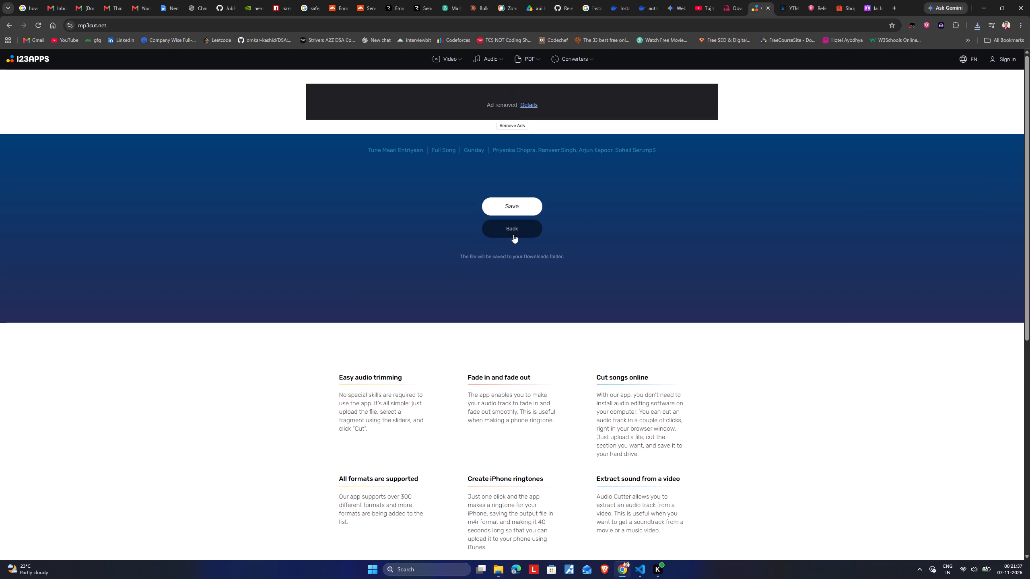
left_click(513, 234)
left_click(1002, 147)
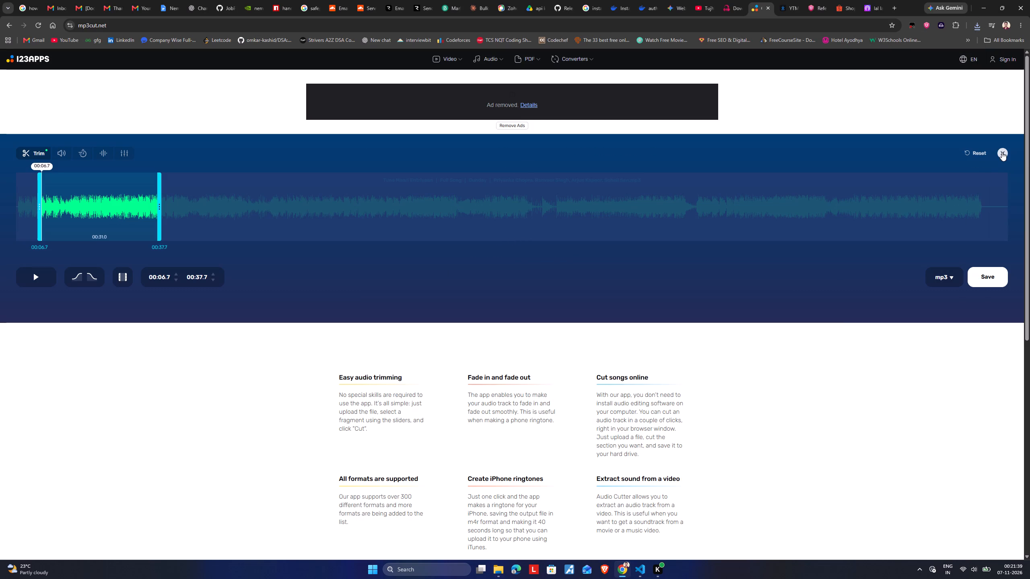
left_click(1002, 152)
left_click(515, 232)
left_click(503, 226)
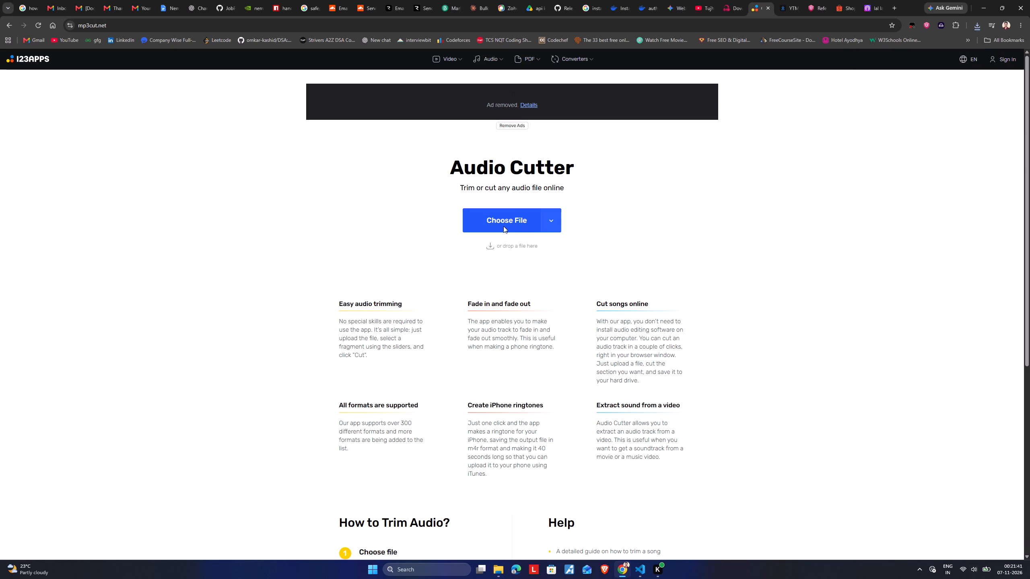
scroll(231, 218, "down", 6)
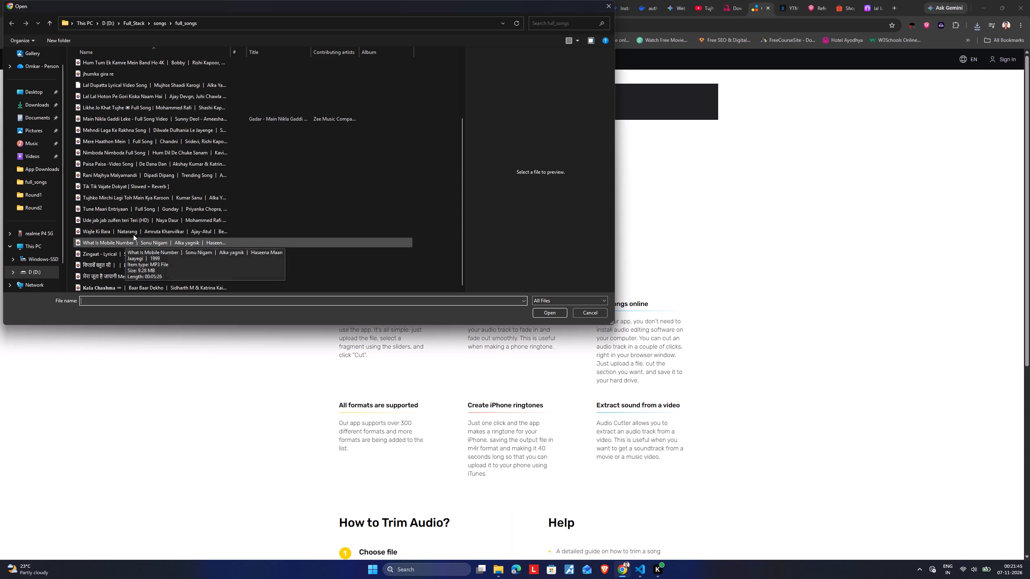
left_click(121, 221)
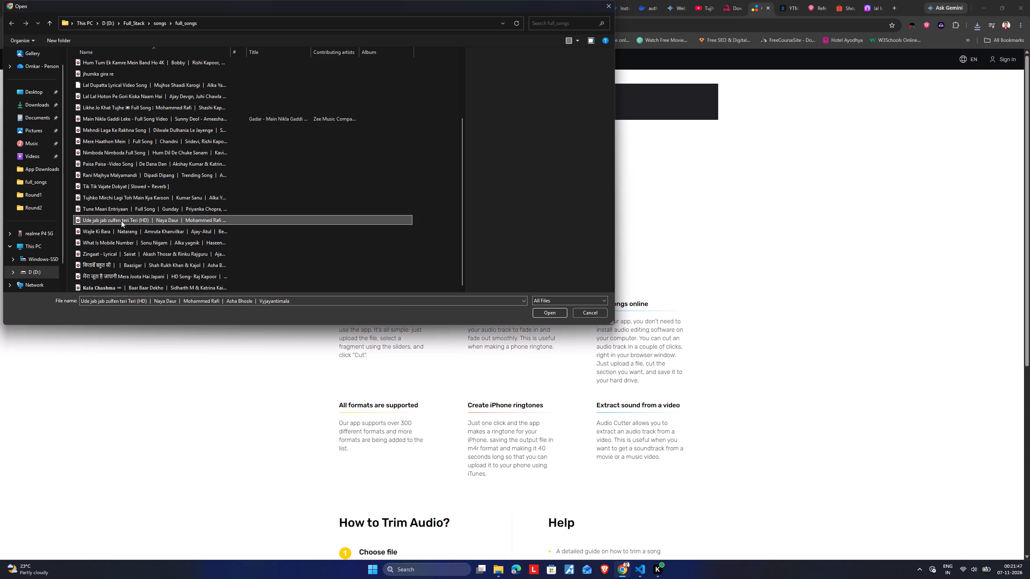
left_click(553, 316)
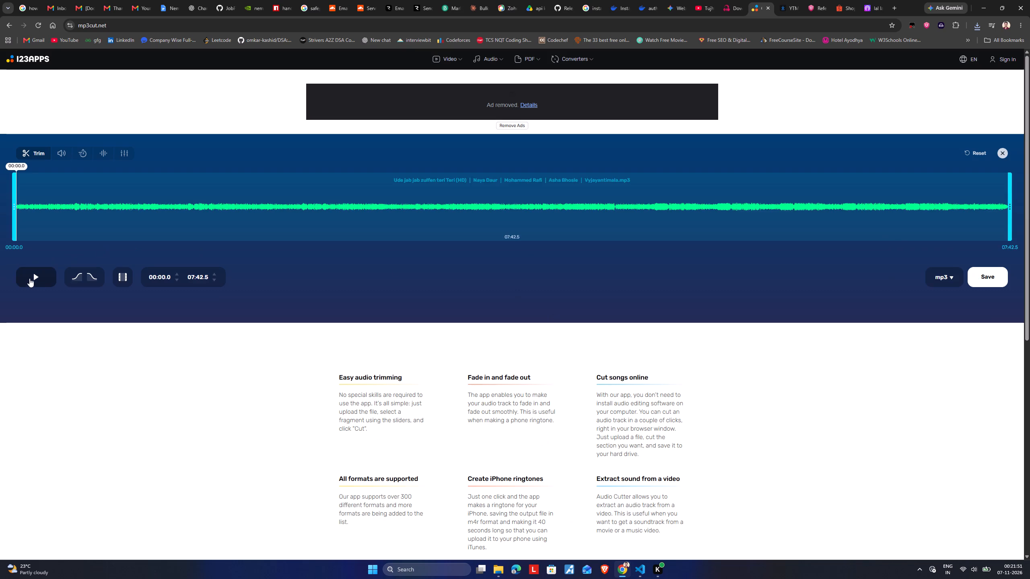
Play "Ude jab jab zulfen teri" and set the trim start at about 00:25.1.
left_click(35, 279)
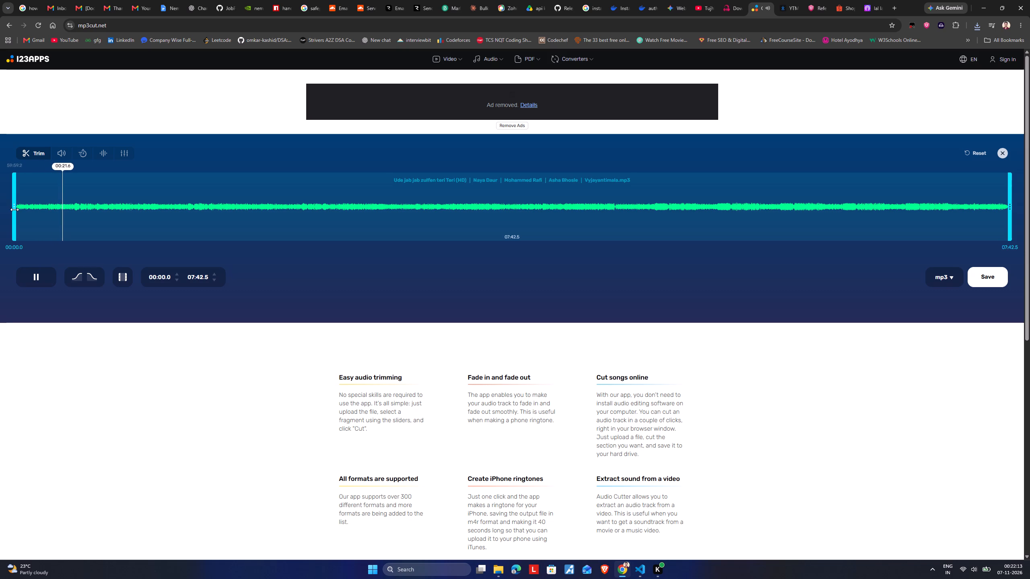
left_click_drag(14, 210, 72, 212)
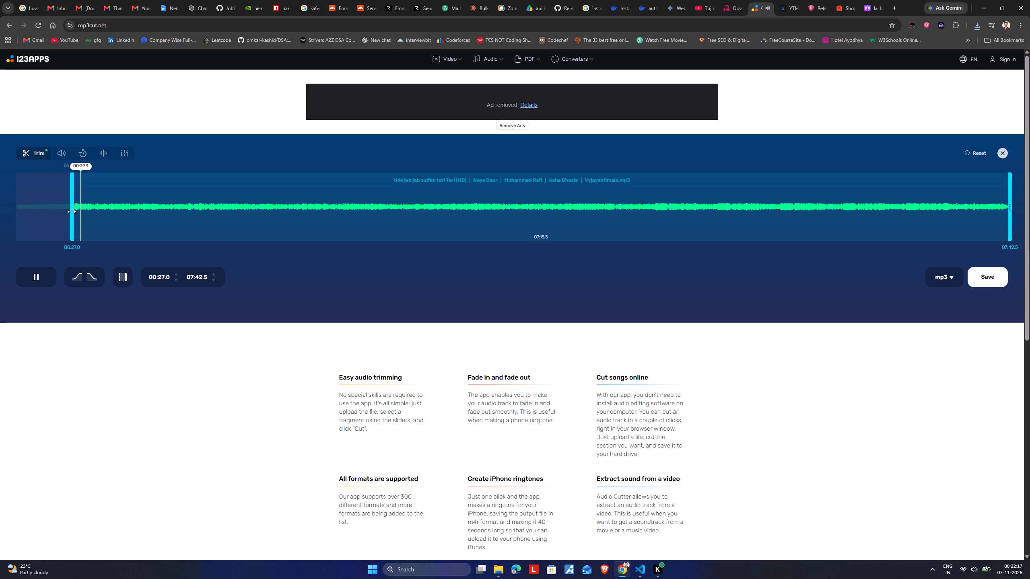
left_click_drag(70, 210, 64, 209)
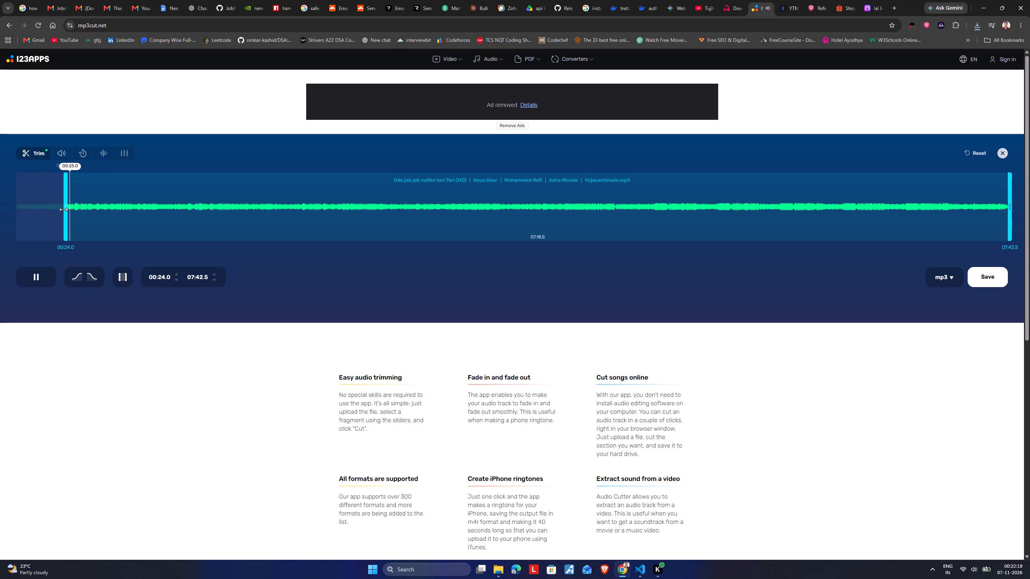
left_click(64, 209)
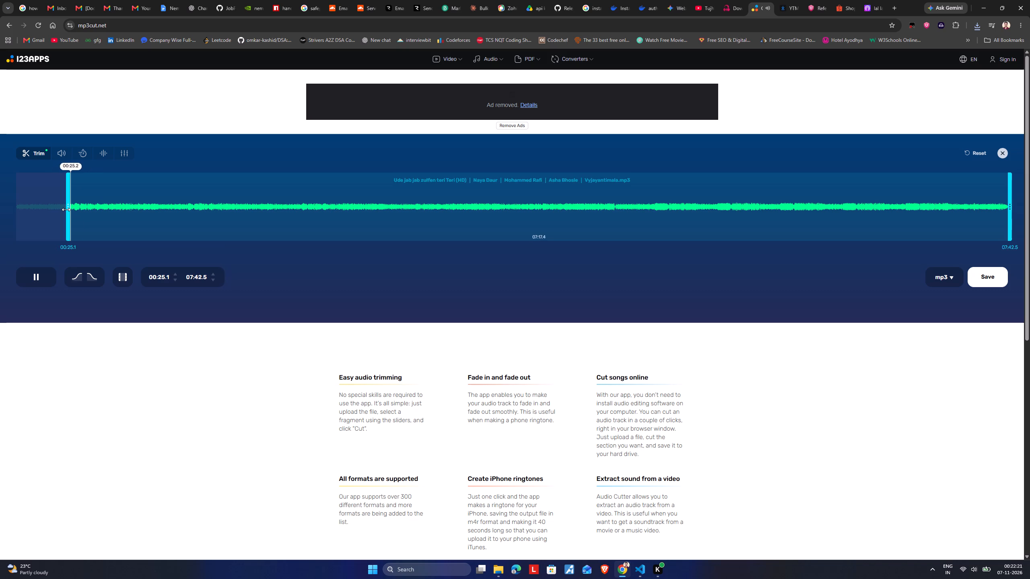
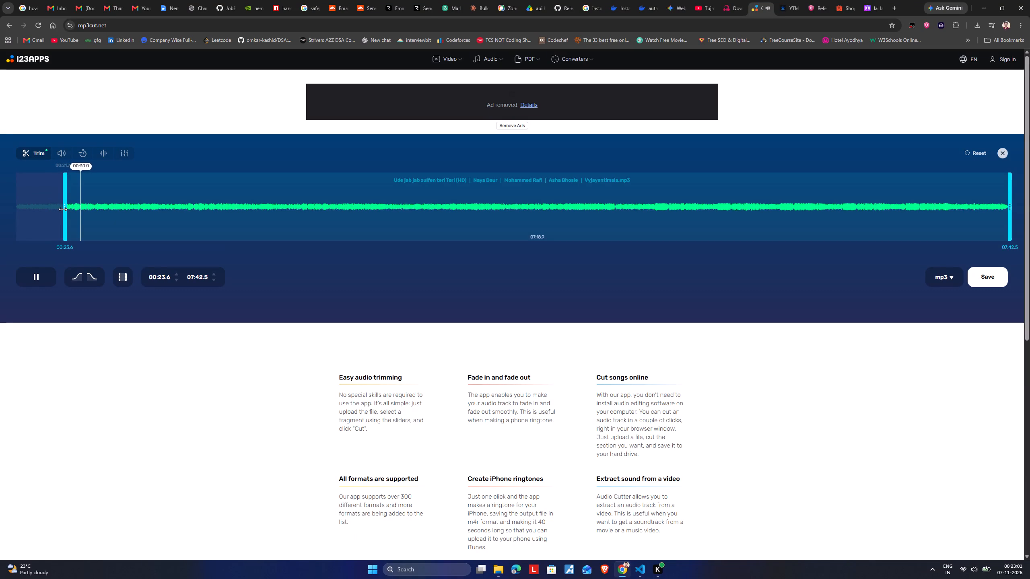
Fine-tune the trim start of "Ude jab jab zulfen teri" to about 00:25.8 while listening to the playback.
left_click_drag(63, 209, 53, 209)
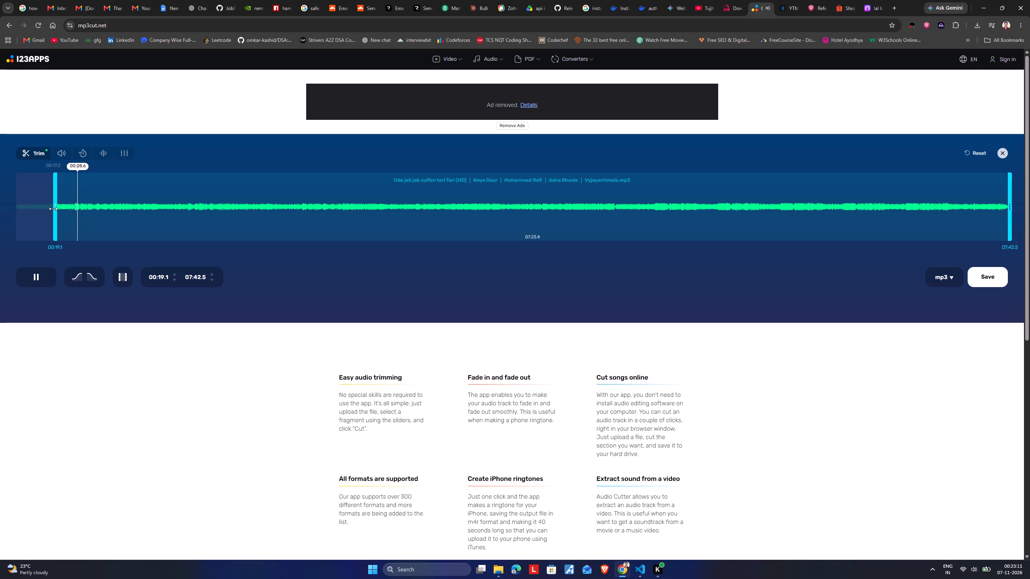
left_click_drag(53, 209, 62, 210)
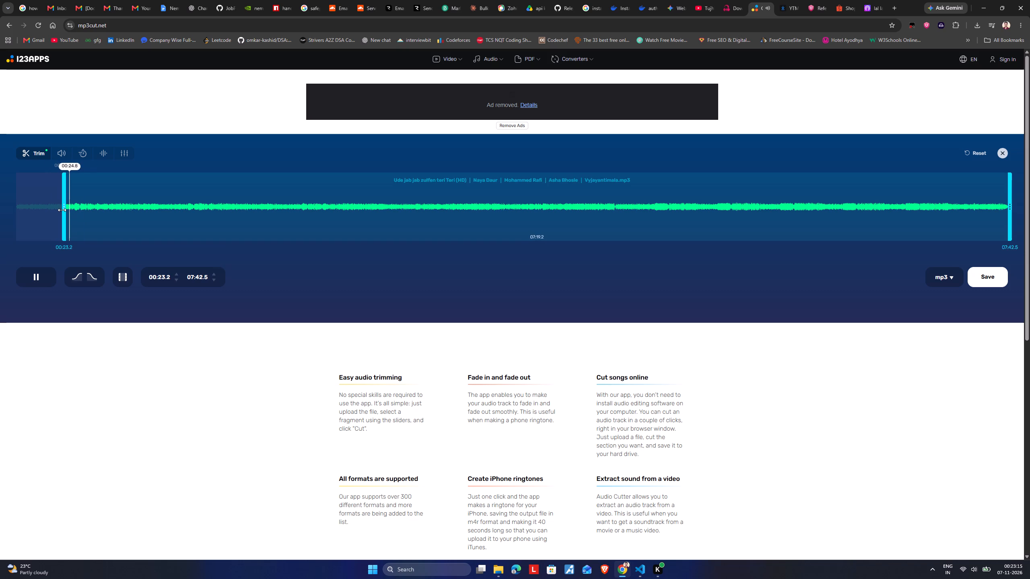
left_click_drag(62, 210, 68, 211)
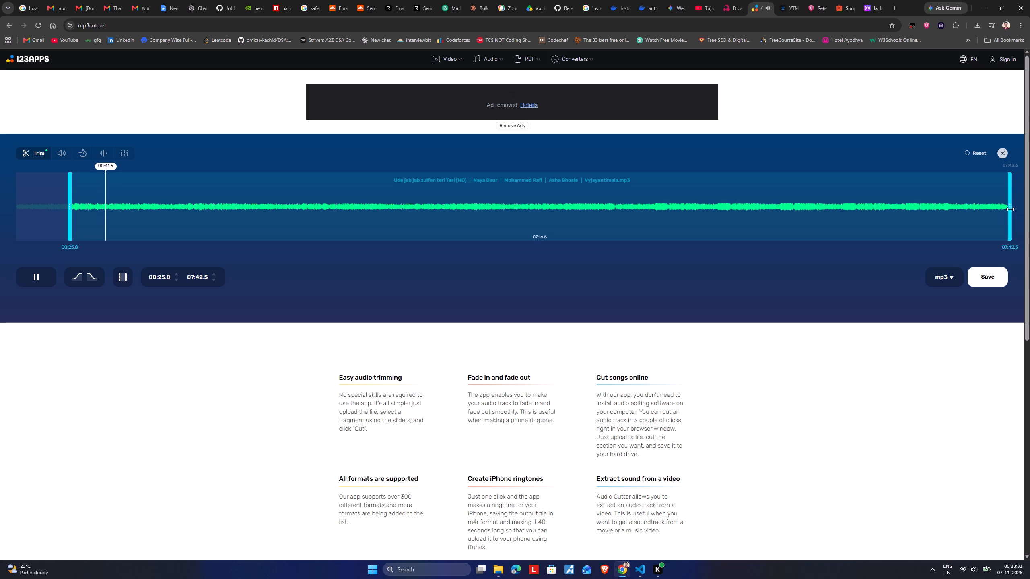
Set the trim end at about 01:06.4, fine-tuning it by ear, and preview the selection from its start.
left_click_drag(1010, 209, 179, 126)
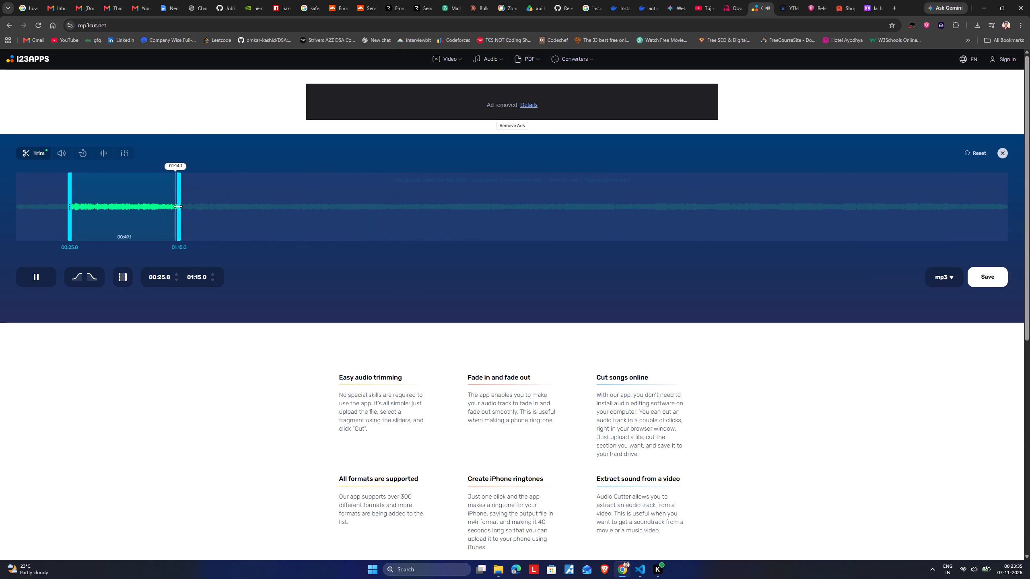
left_click_drag(178, 206, 148, 199)
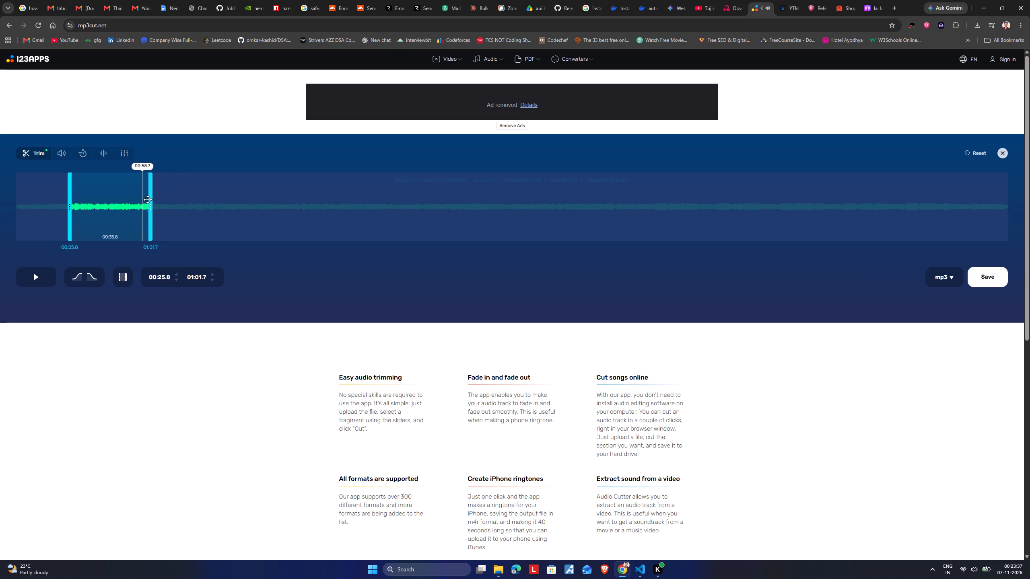
left_click(28, 276)
left_click_drag(152, 207, 141, 205)
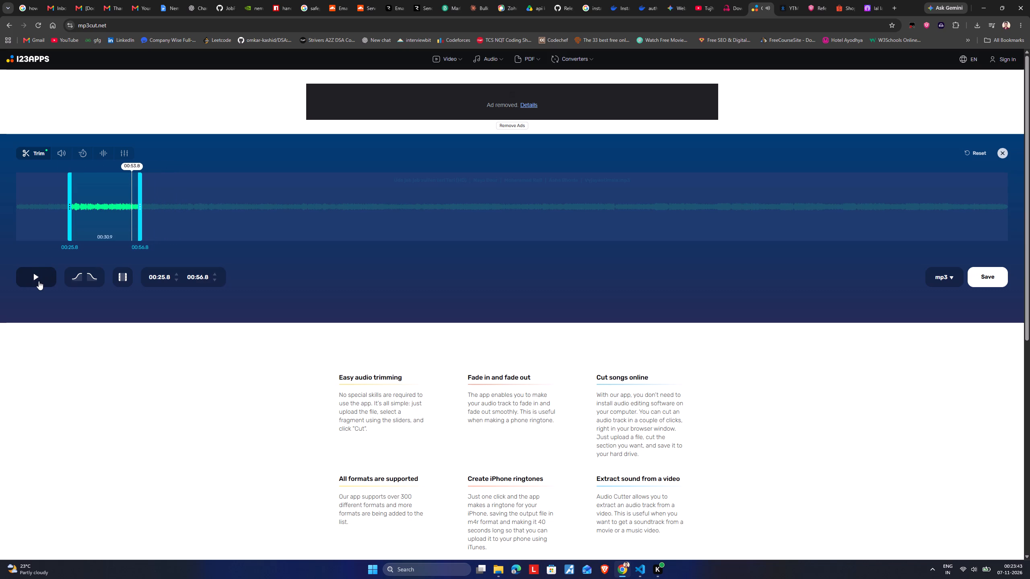
left_click(39, 281)
left_click_drag(141, 205, 151, 206)
left_click_drag(152, 206, 159, 208)
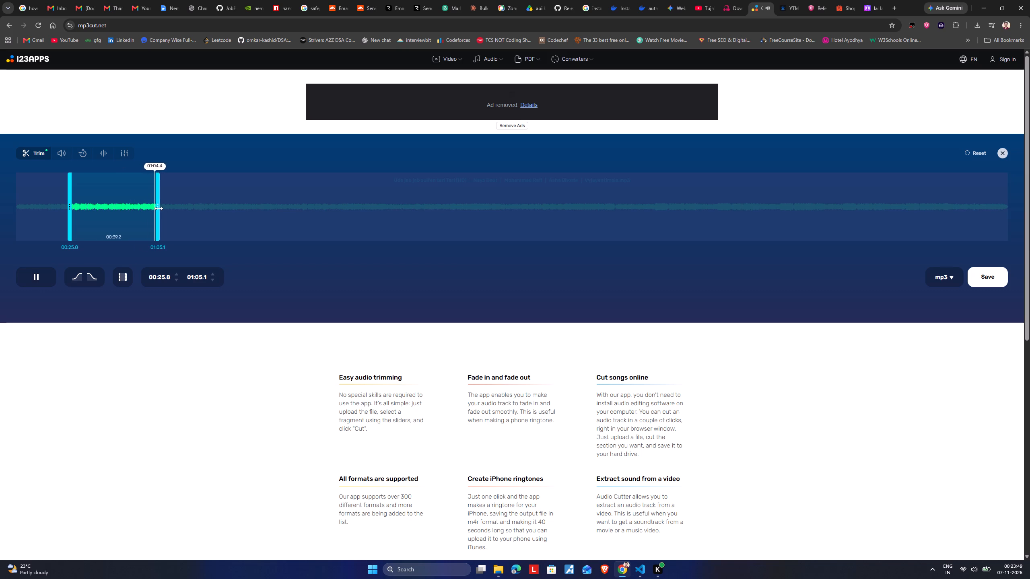
left_click(159, 208)
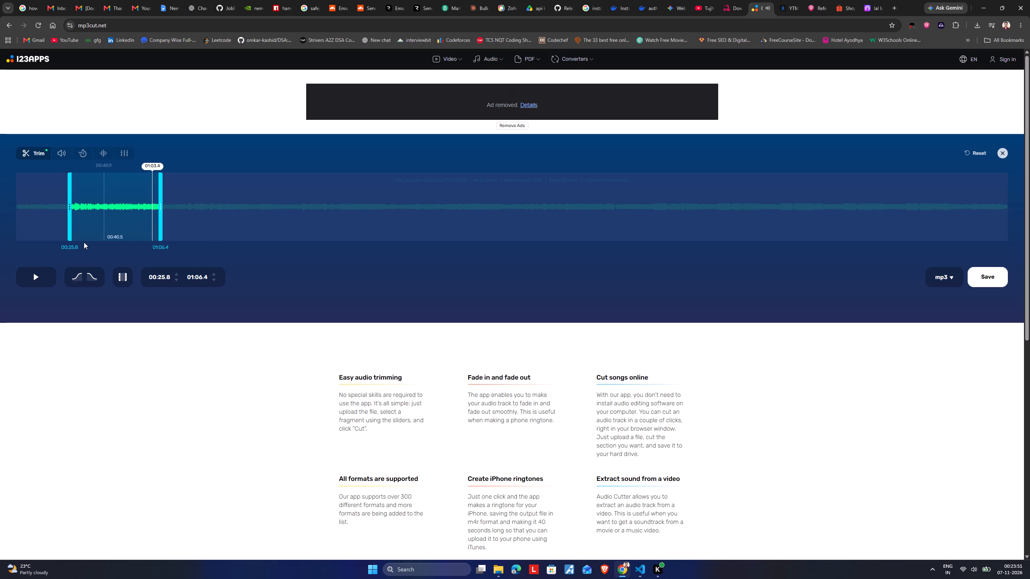
left_click(45, 279)
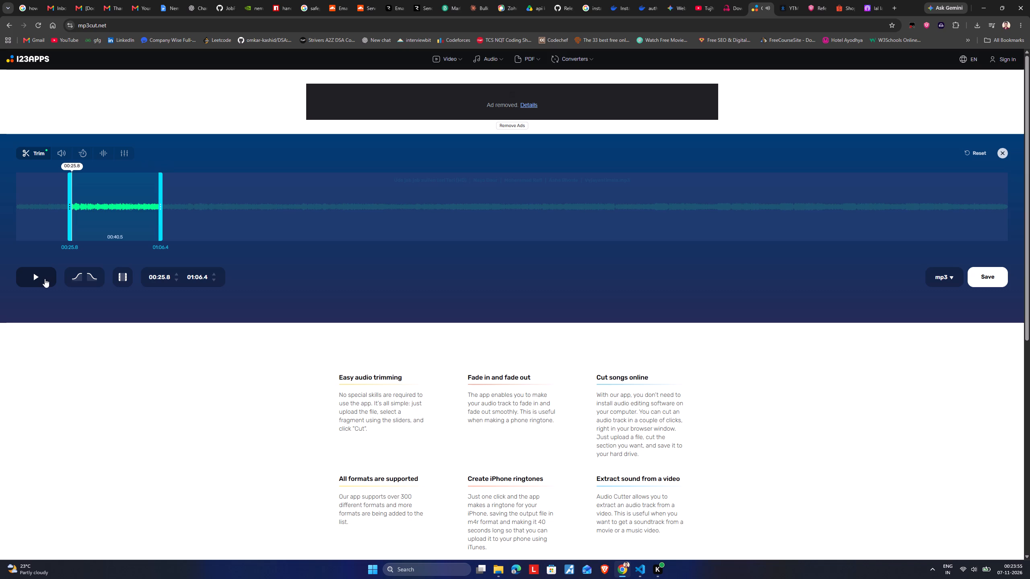
left_click(45, 279)
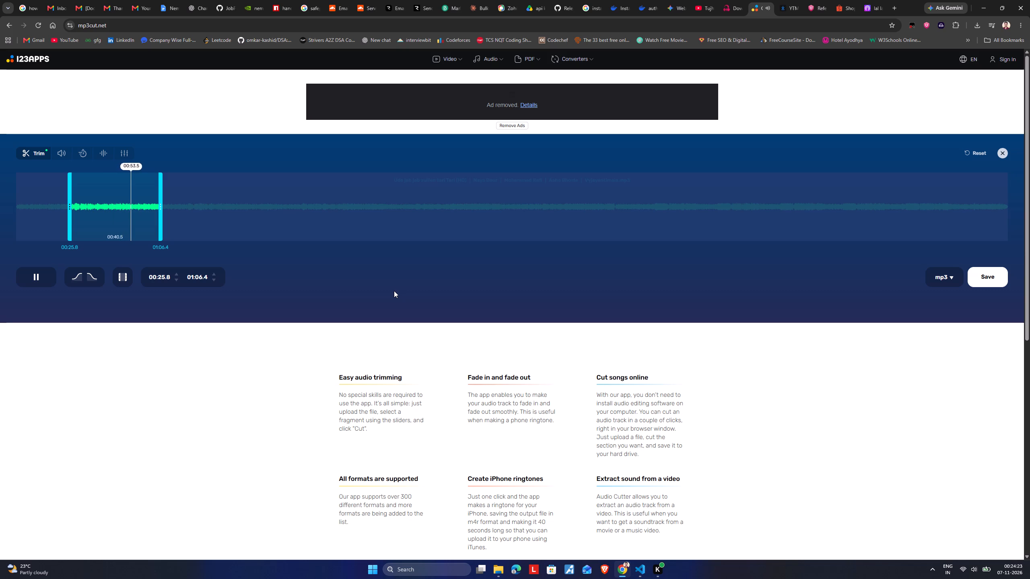
scroll(518, 186, "down", 1)
scroll(593, 251, "up", 3)
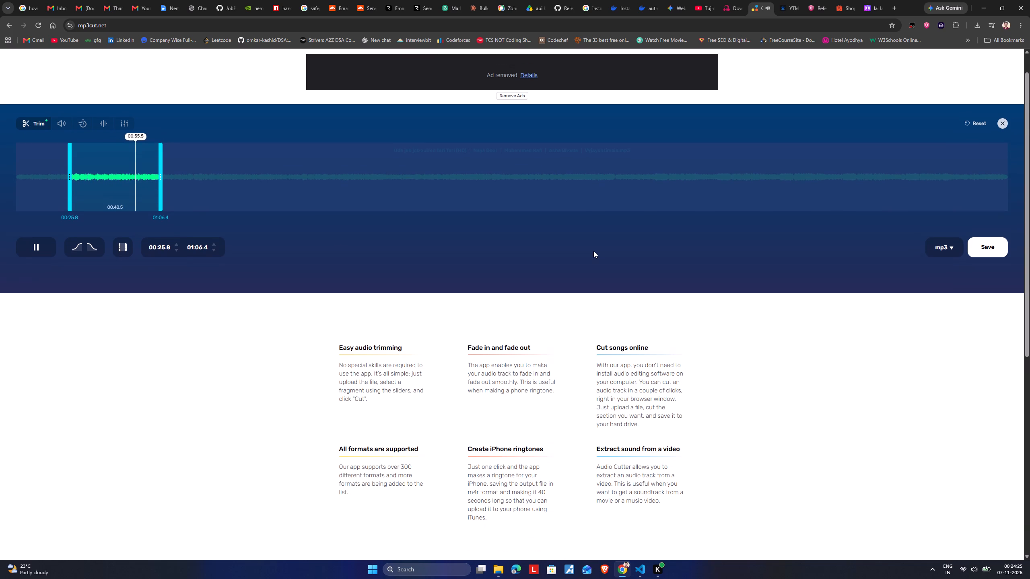
scroll(593, 251, "up", 3)
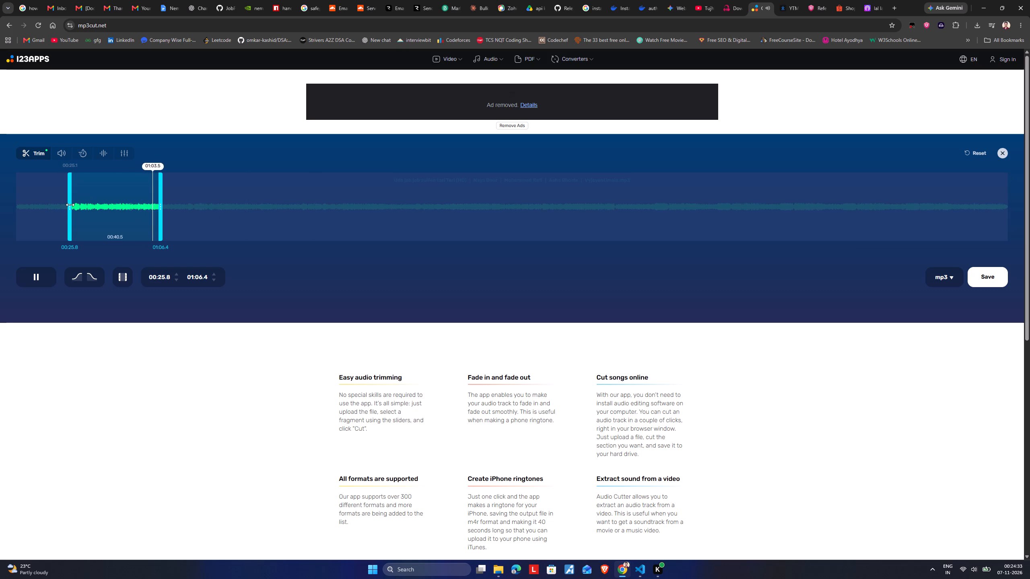
Readjust the trim start to about 00:25.3 while previewing the beginning of the selection.
left_click_drag(70, 205, 58, 206)
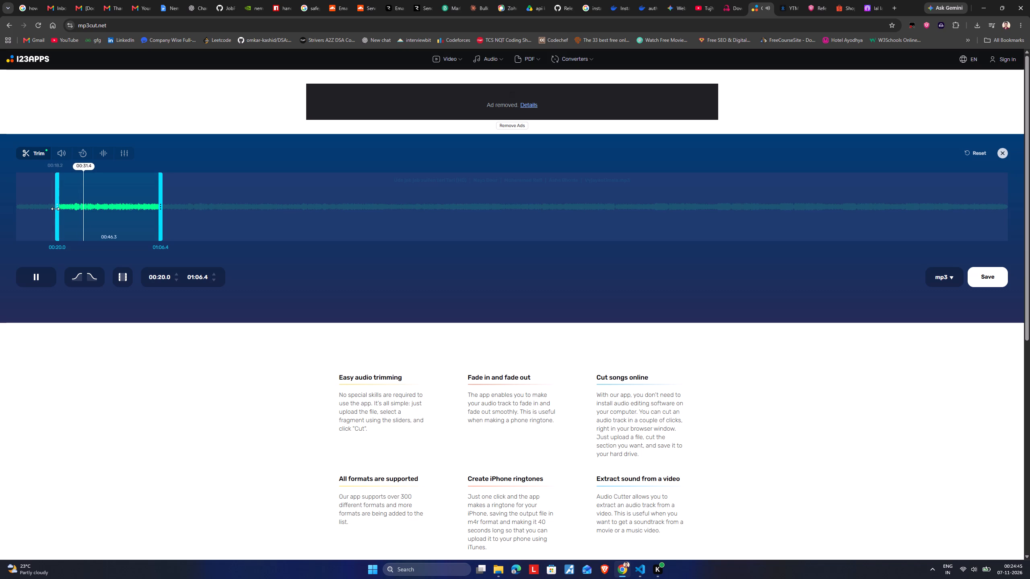
left_click_drag(55, 209, 64, 209)
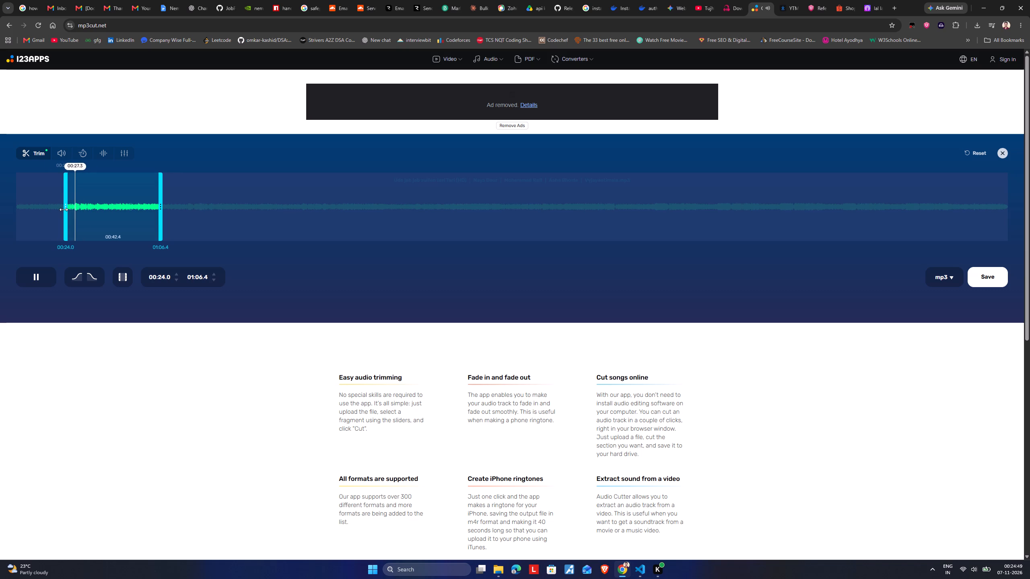
left_click(64, 209)
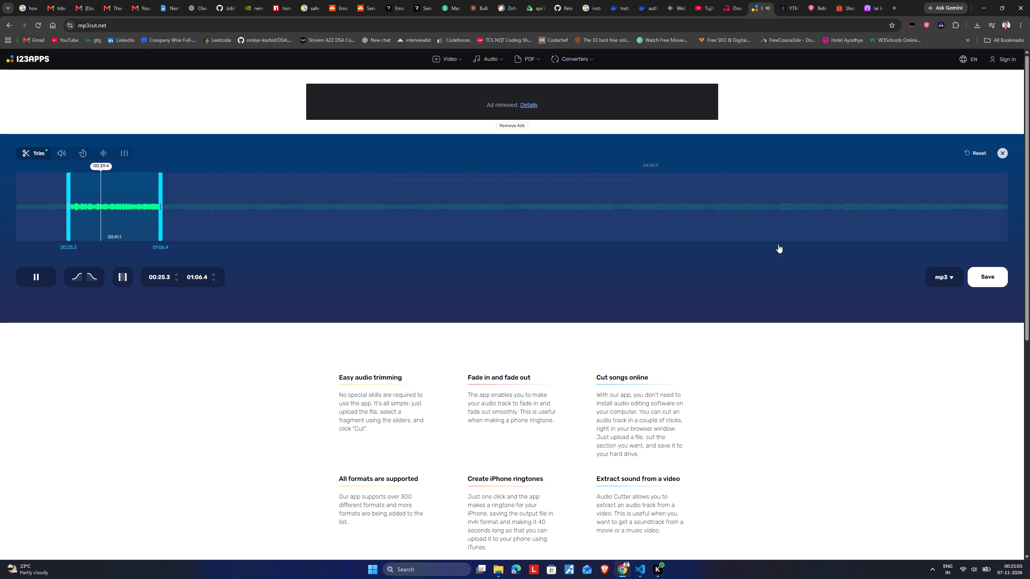
Export the trimmed "Ude jab jab zulfen teri" clip as MP3 and save it in the Round2 folder under the suggested name.
left_click(993, 283)
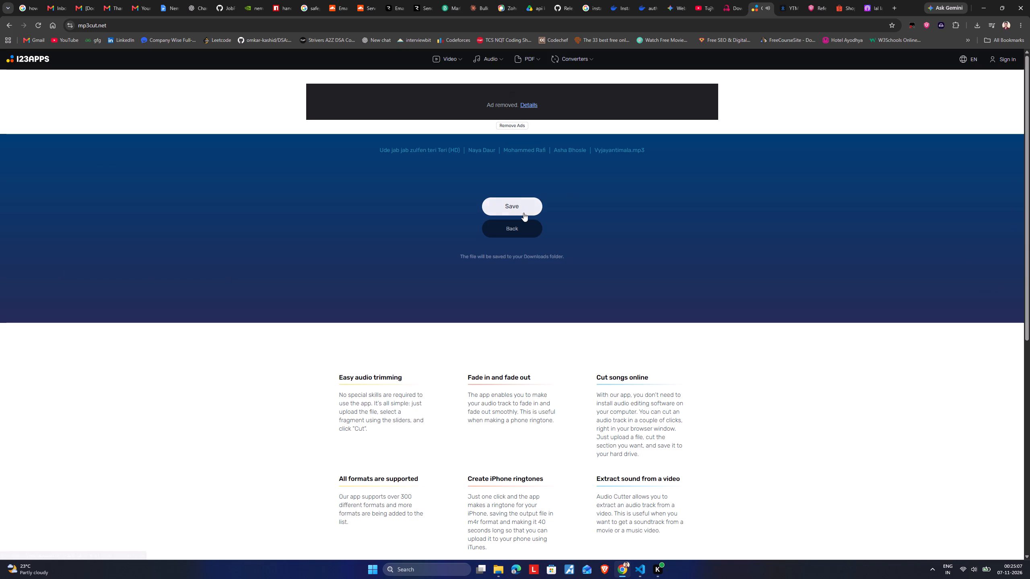
left_click(522, 208)
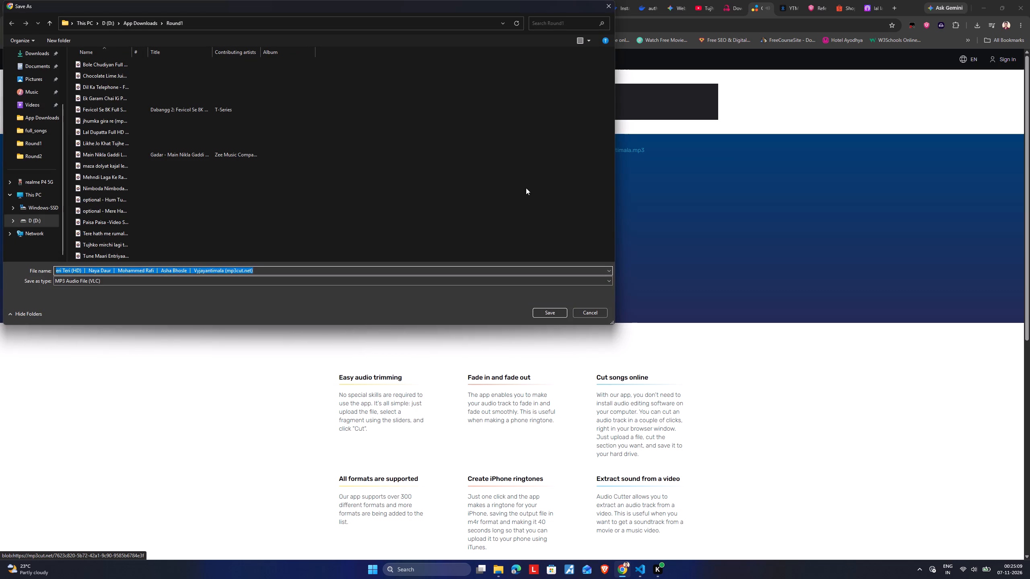
left_click(144, 21)
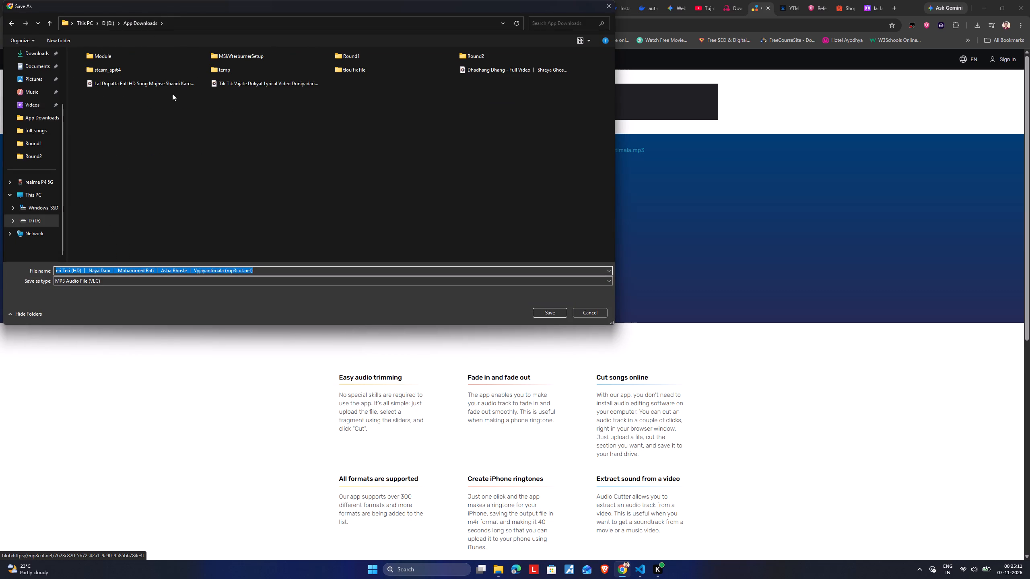
double_click(466, 58)
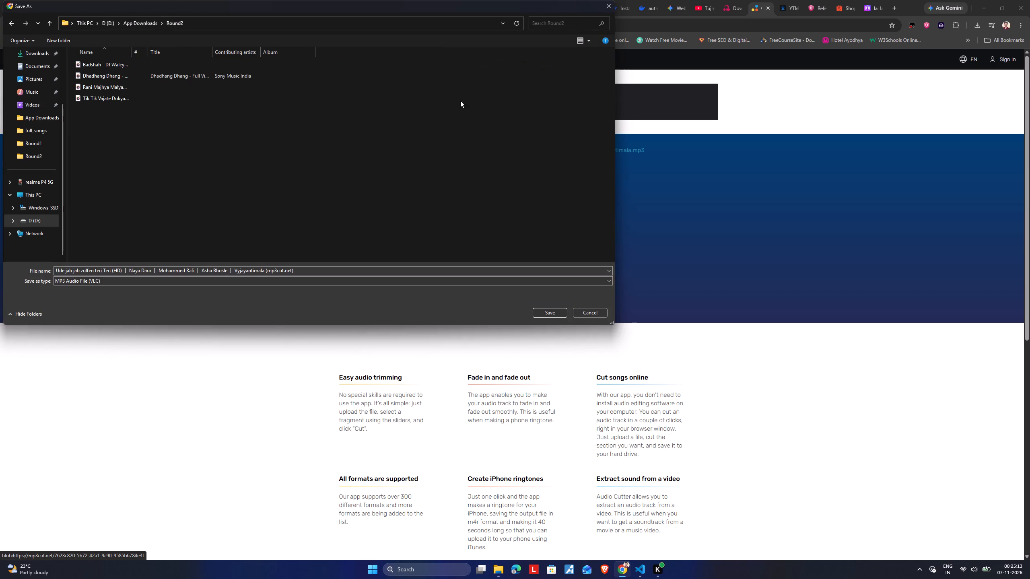
left_click(549, 314)
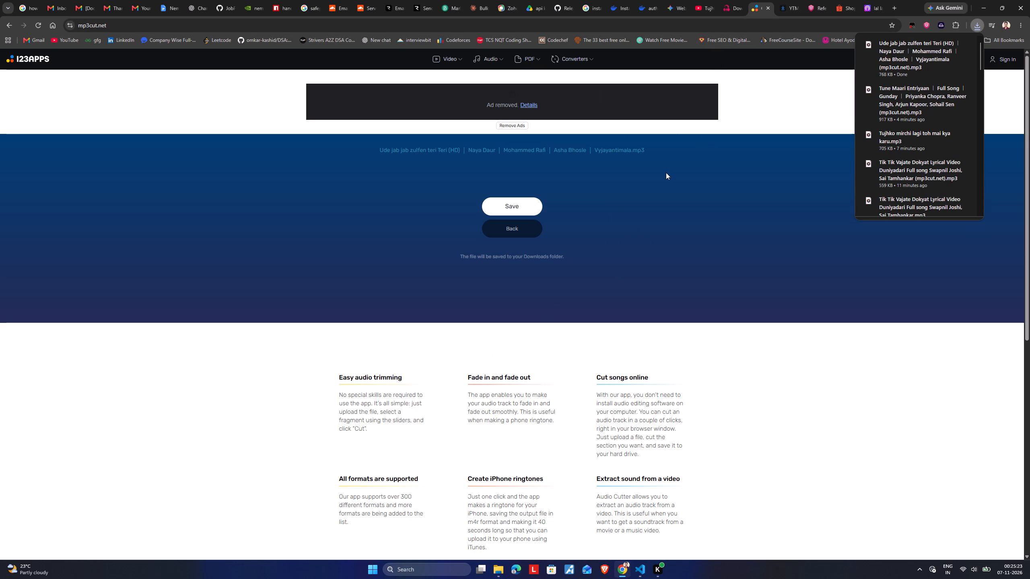
Close the current track in the audio cutter and load "Wajle Ki Bara" from the full_songs folder.
left_click(531, 231)
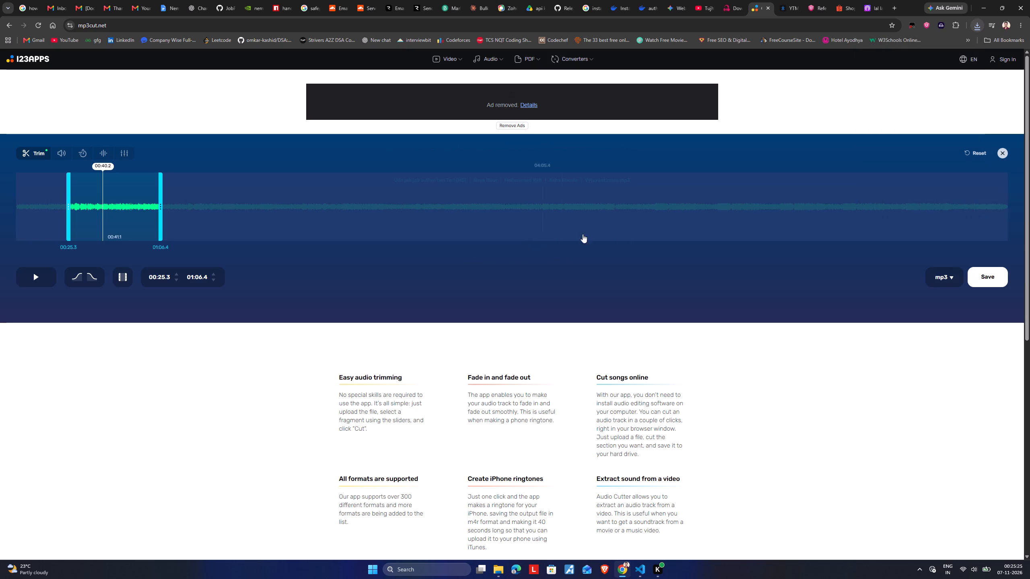
left_click(1007, 151)
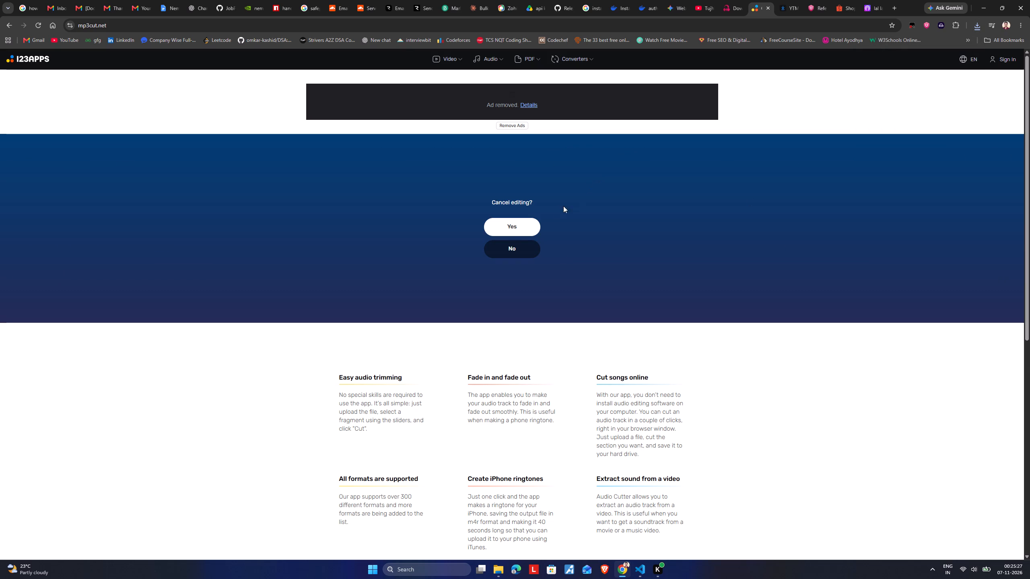
left_click(513, 229)
left_click(512, 230)
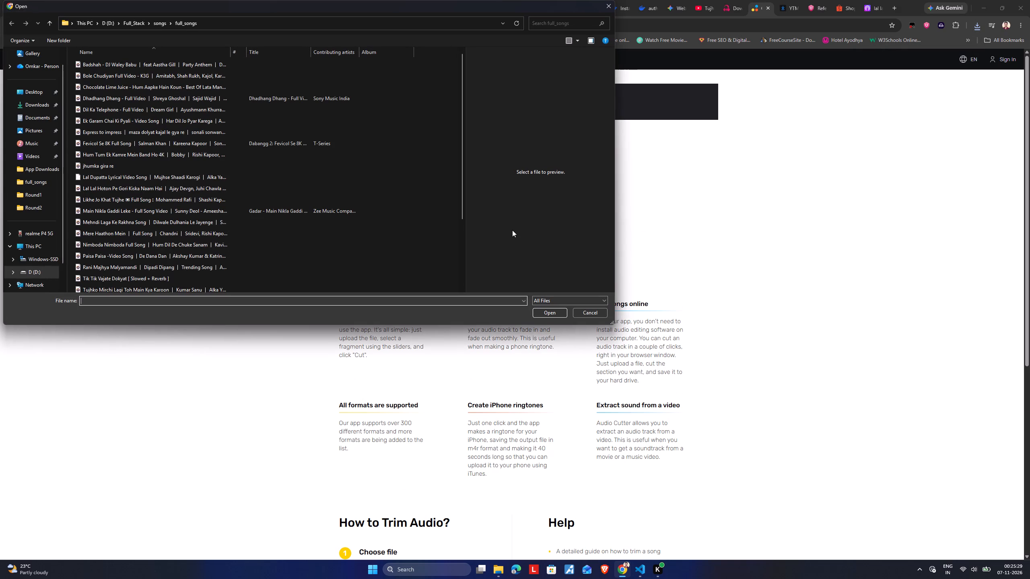
scroll(130, 216, "down", 5)
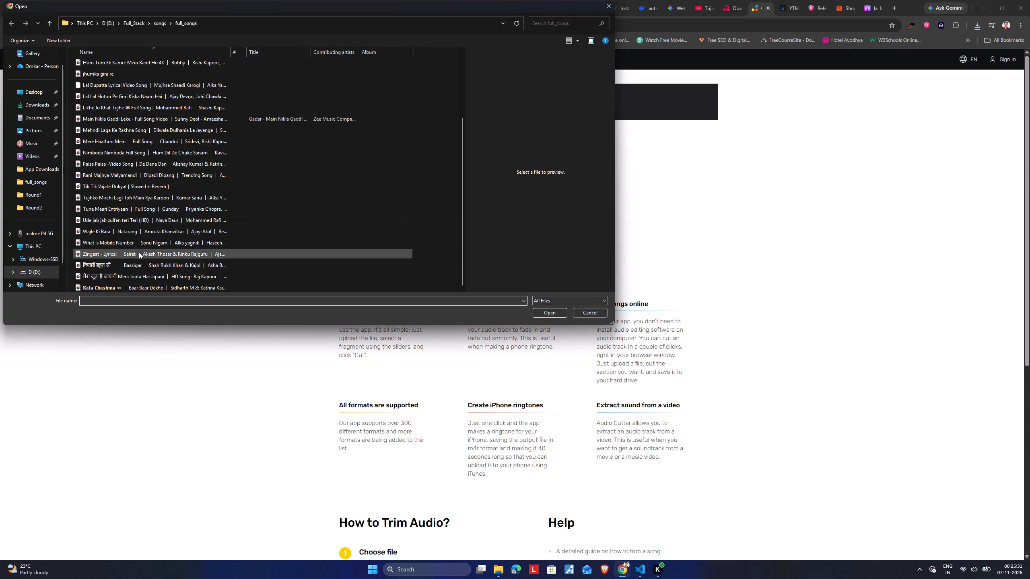
left_click(129, 236)
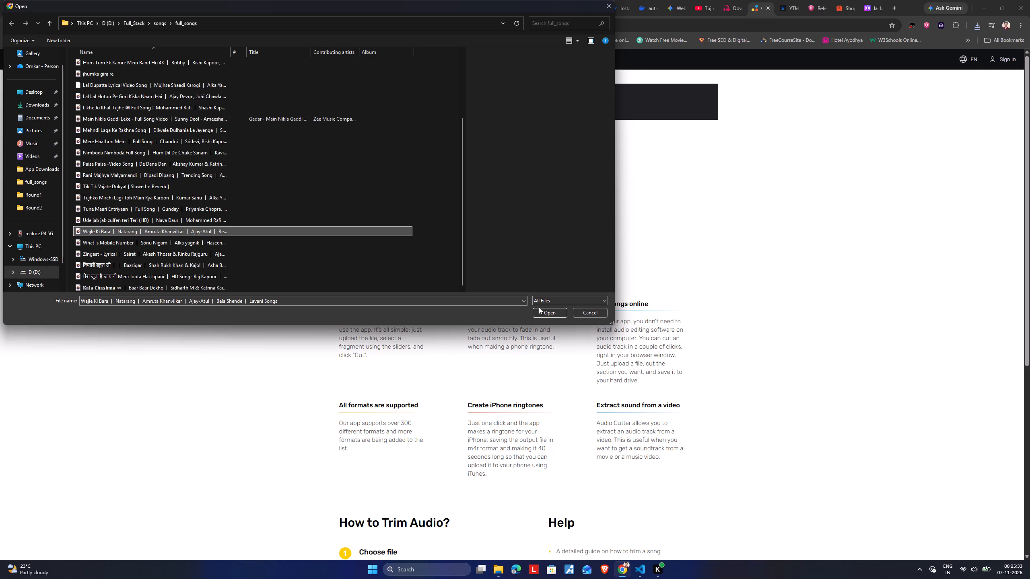
left_click(546, 315)
Play "Wajle Ki Bara" and move the trim start forward by ear to about 00:45.6.
left_click(35, 275)
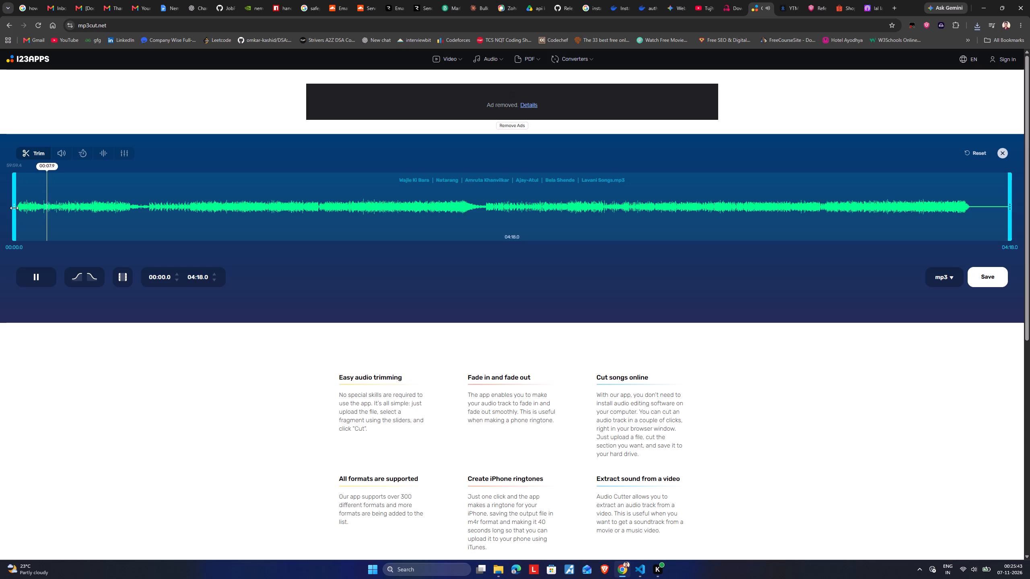
left_click_drag(14, 208, 50, 215)
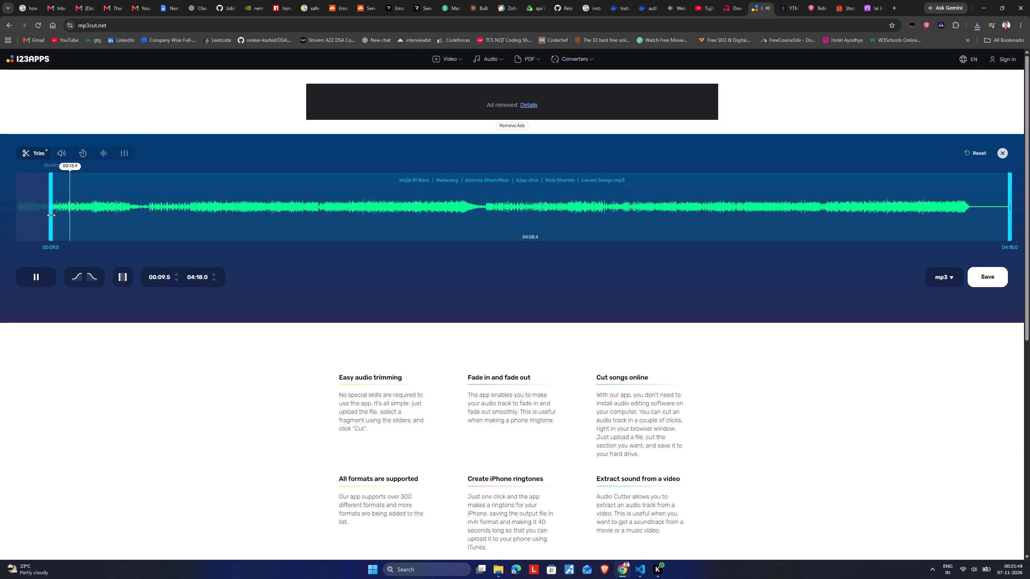
left_click_drag(51, 215, 69, 220)
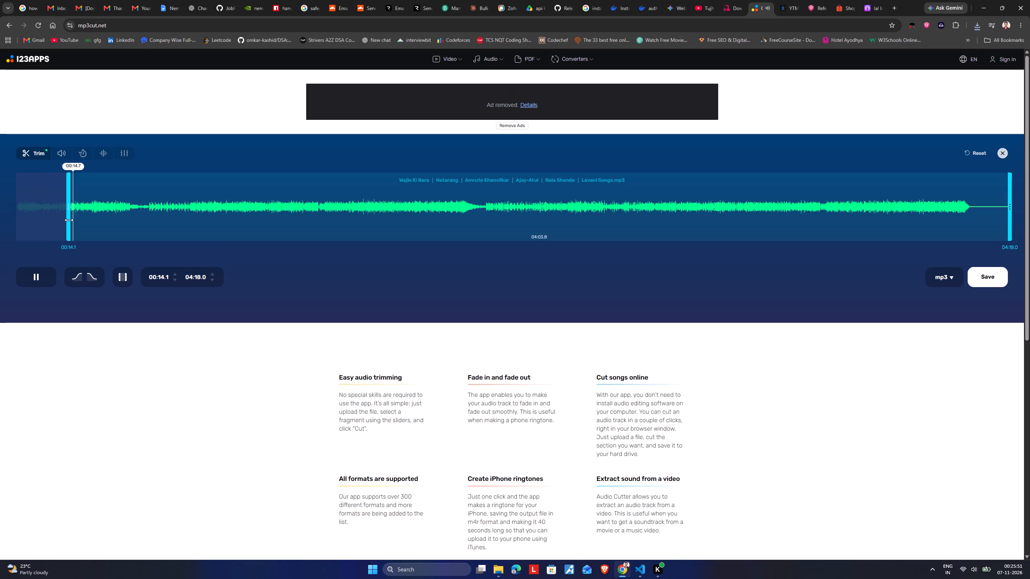
left_click_drag(69, 220, 89, 221)
left_click_drag(89, 221, 113, 222)
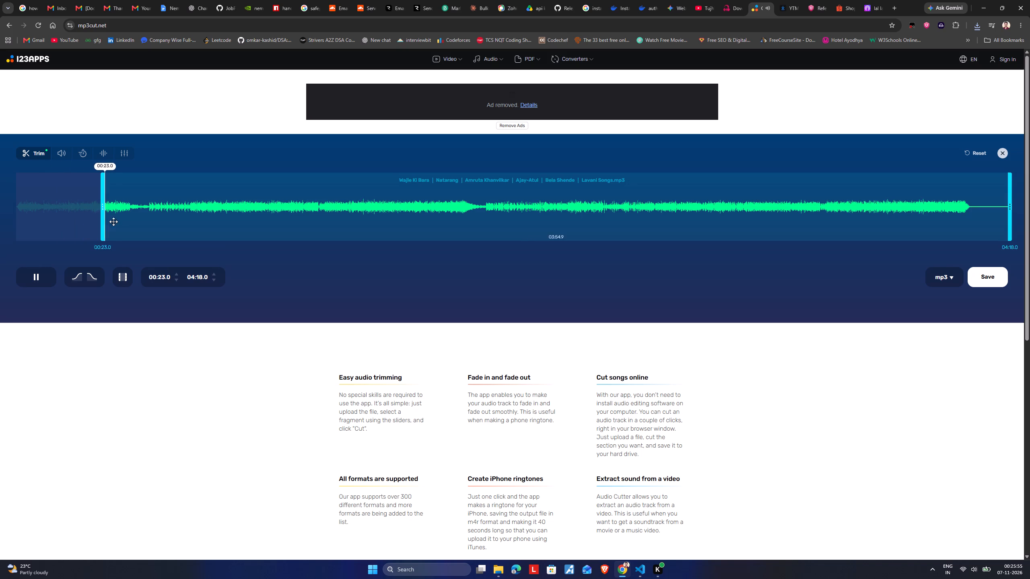
left_click_drag(113, 222, 114, 222)
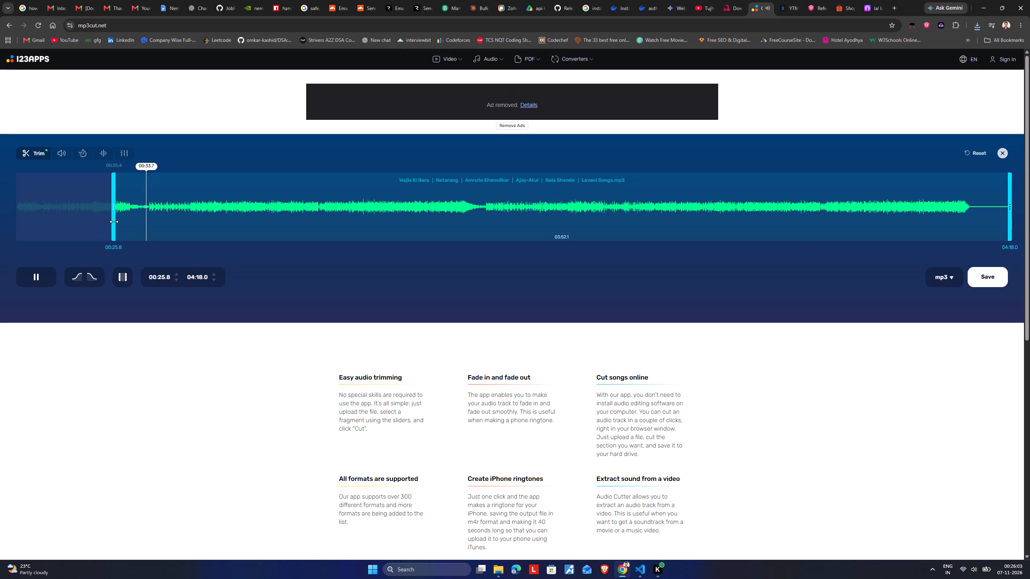
left_click_drag(114, 222, 143, 228)
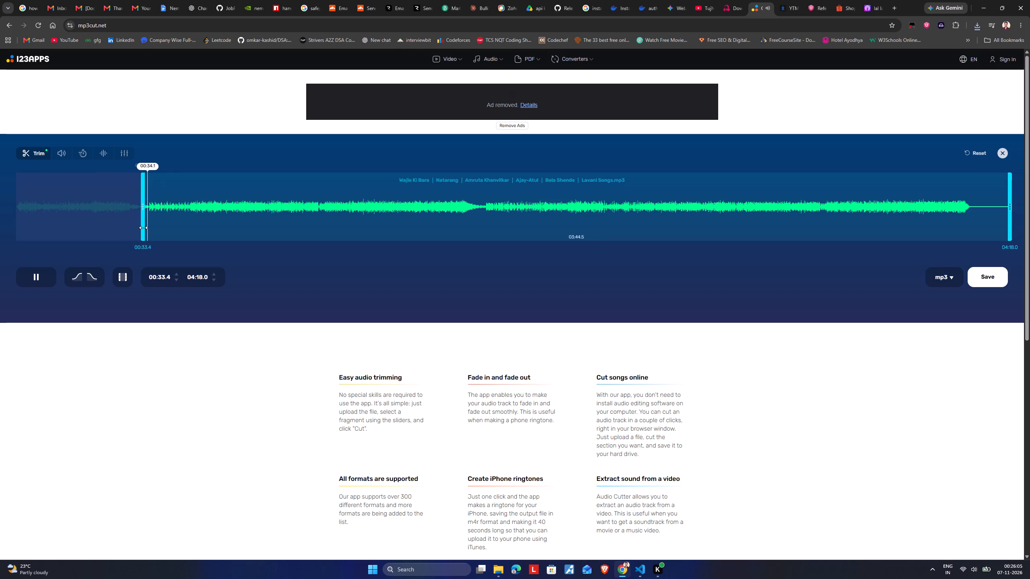
left_click(143, 228)
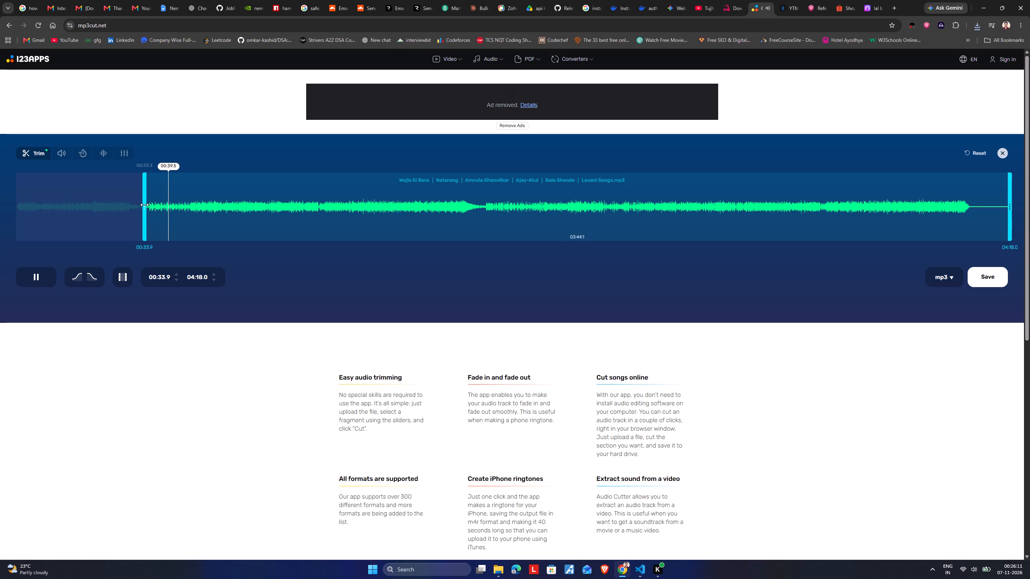
left_click_drag(144, 205, 148, 205)
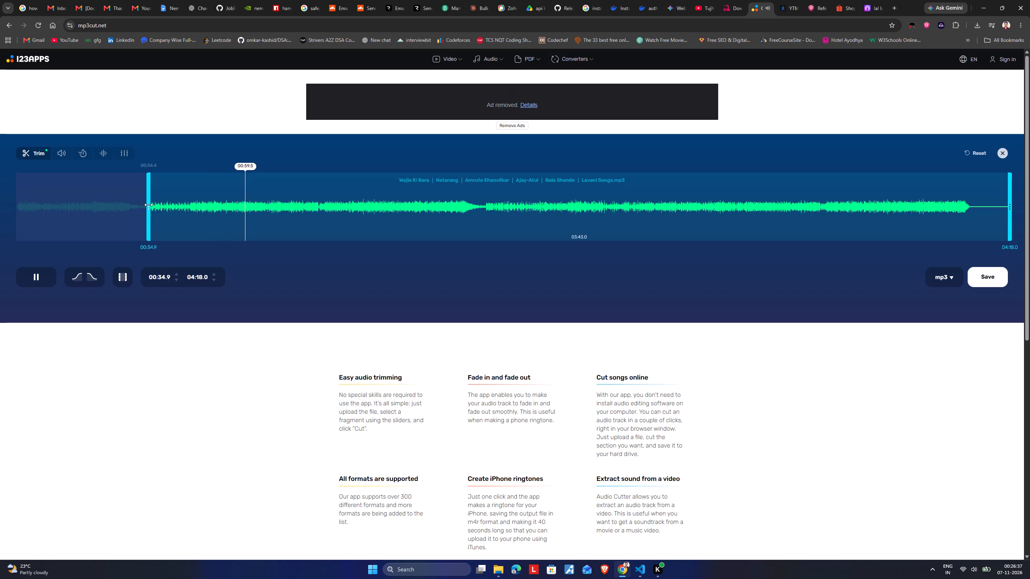
left_click_drag(148, 205, 176, 209)
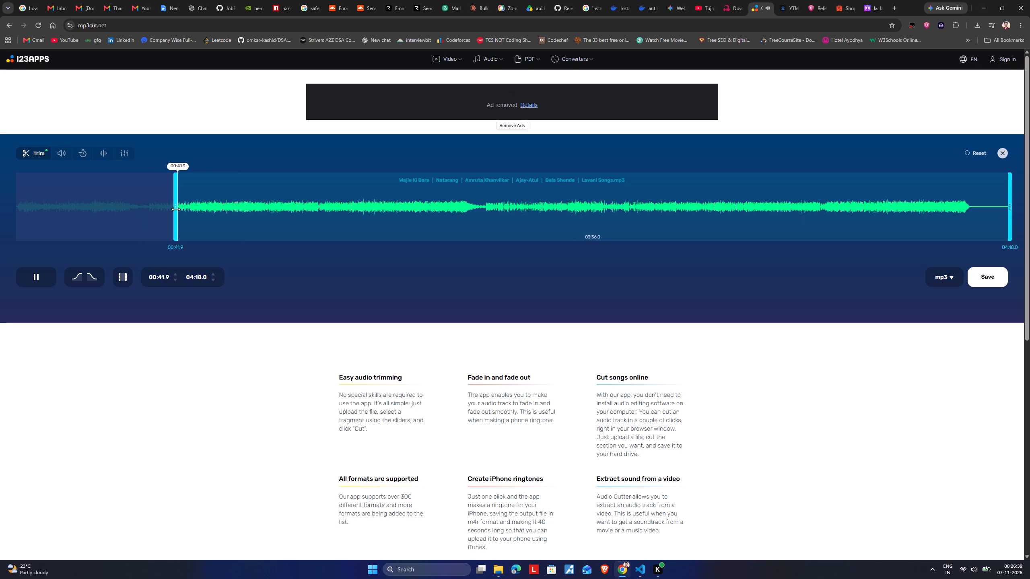
left_click_drag(176, 209, 184, 209)
left_click_drag(184, 209, 189, 209)
left_click(189, 209)
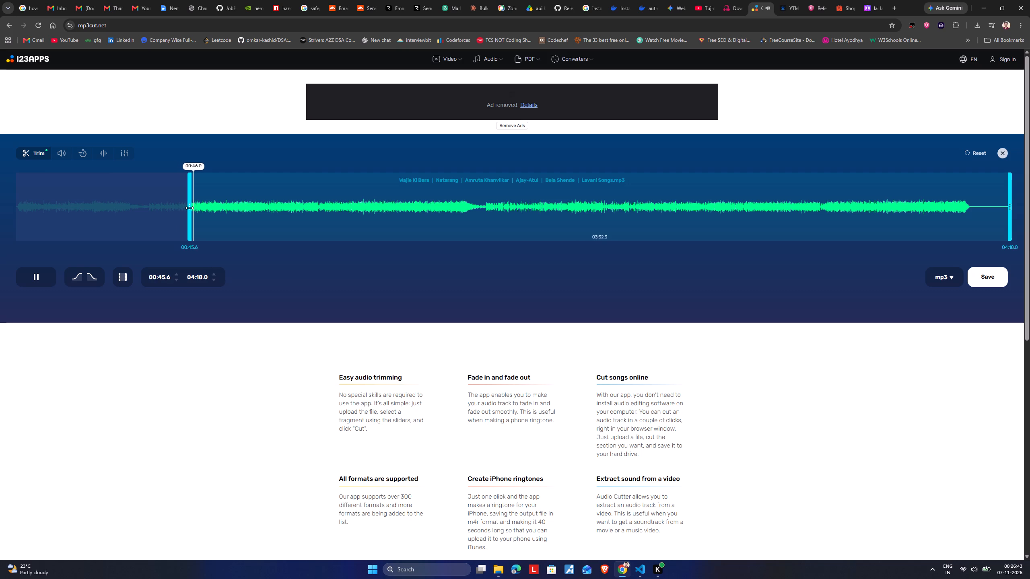
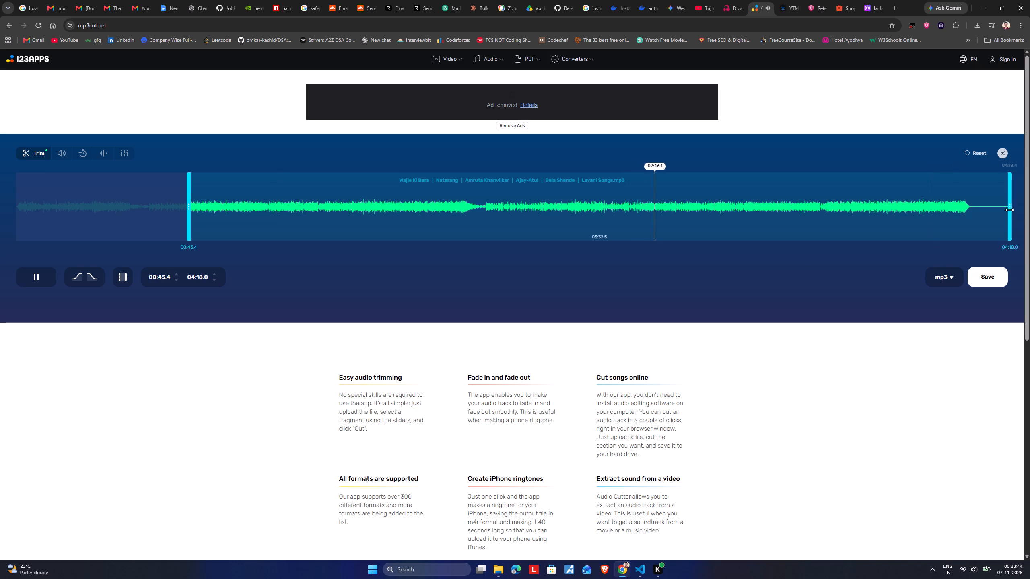
Move the trim end of "Wajle Ki Bara" back to about 01:56.7, previewing the end of the selection by ear.
left_click_drag(1009, 210, 489, 184)
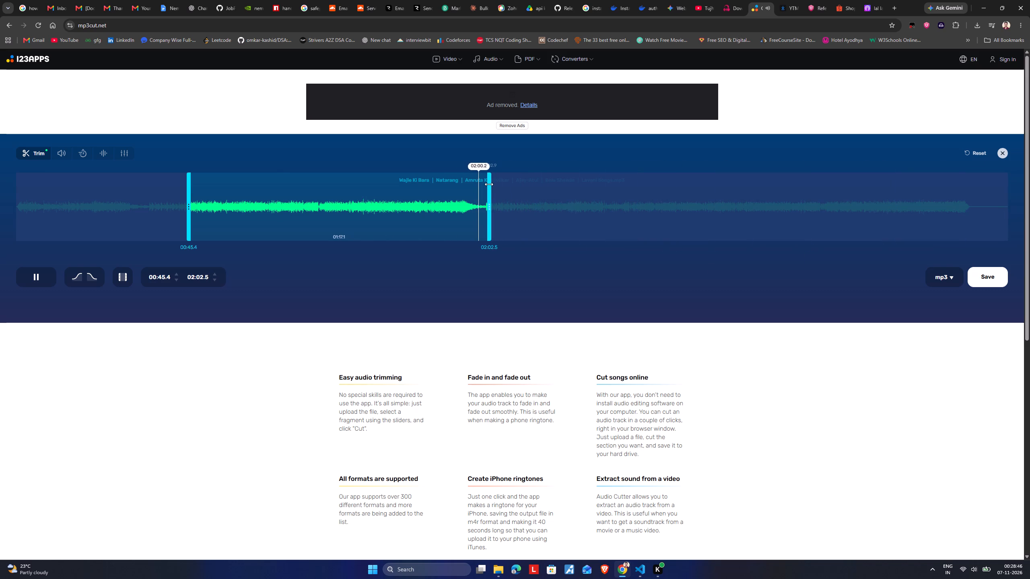
left_click_drag(490, 205, 490, 205)
left_click_drag(490, 205, 480, 207)
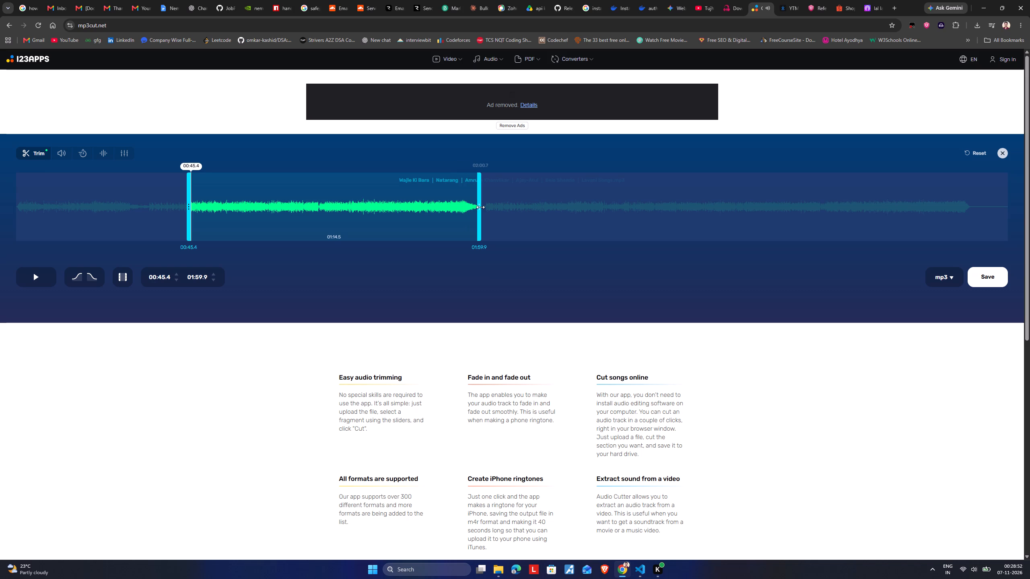
left_click(480, 207)
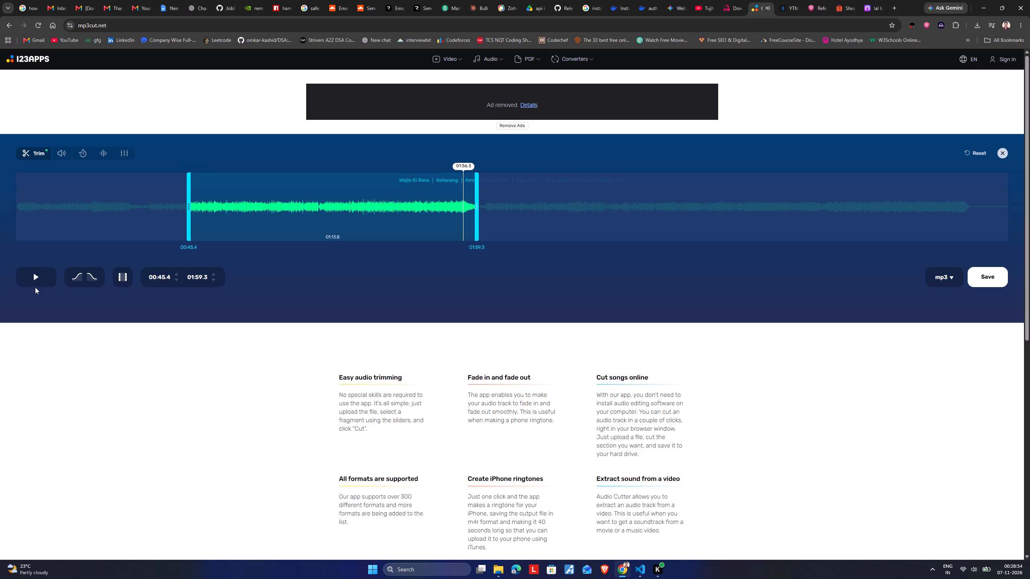
left_click(33, 278)
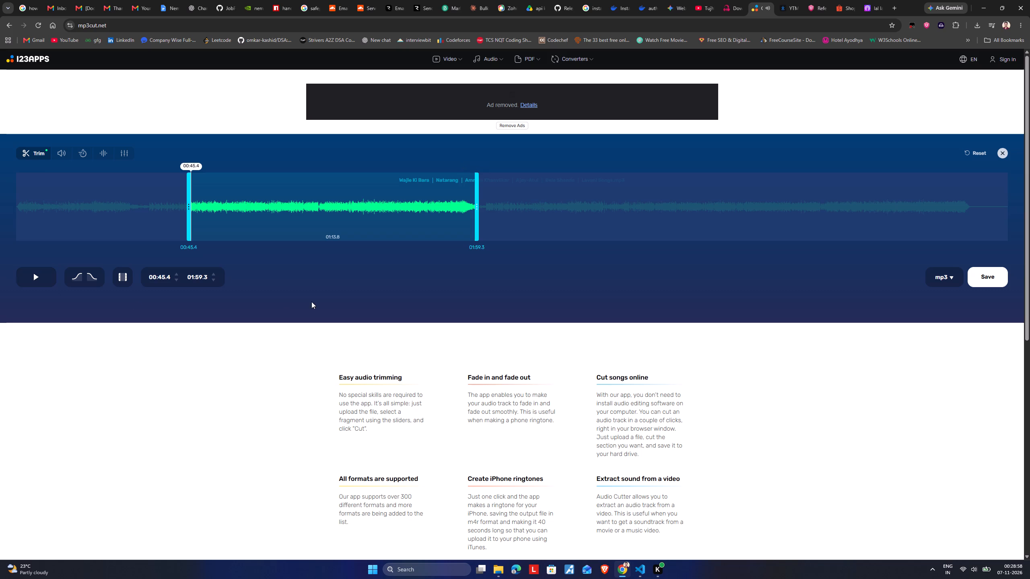
left_click_drag(476, 208, 466, 206)
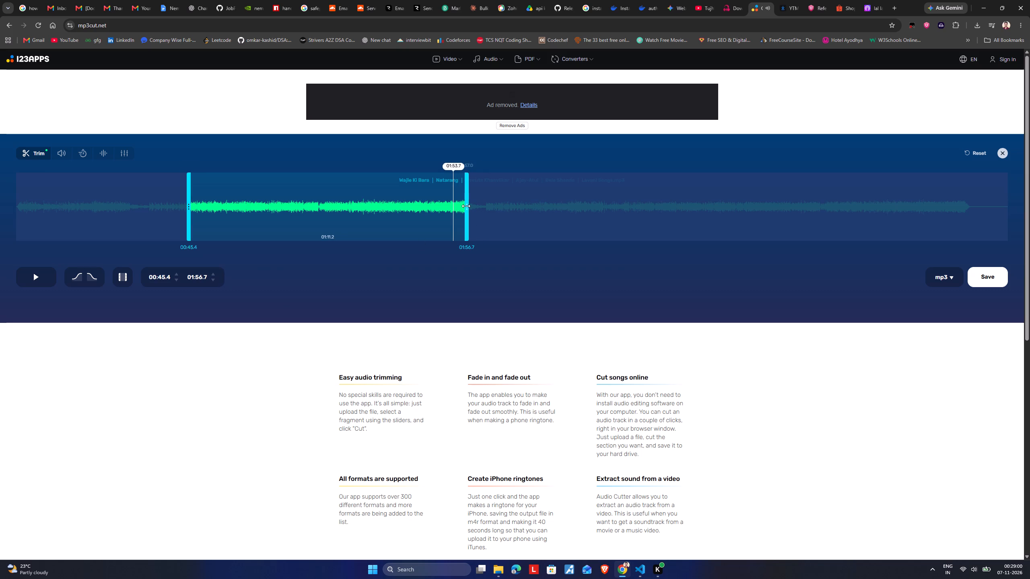
left_click(53, 277)
left_click(31, 281)
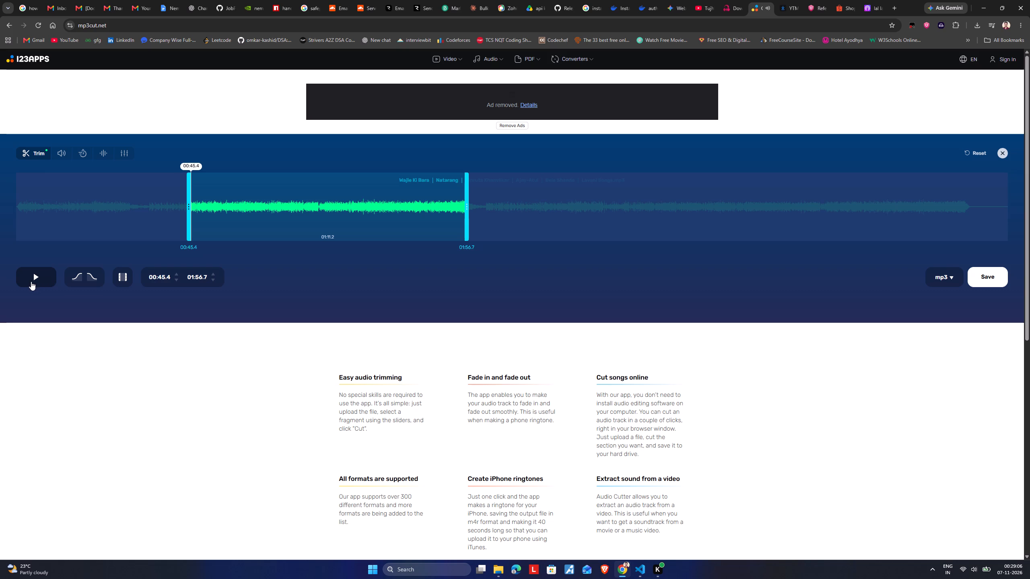
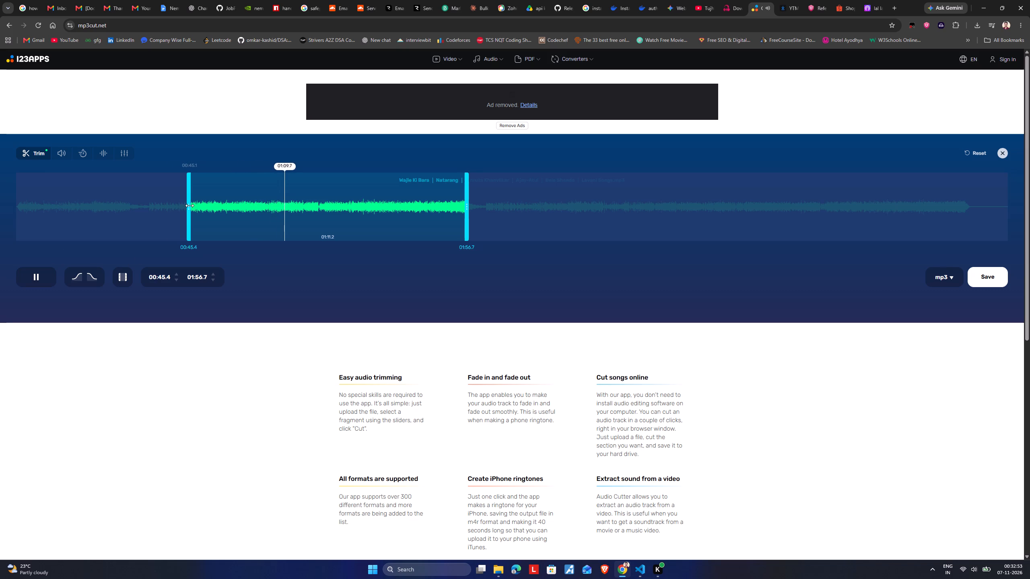
Move the trim start of "Wajle Ki Bara" forward to 00:59.1, previewing the start of the selection by ear.
left_click_drag(190, 205, 212, 211)
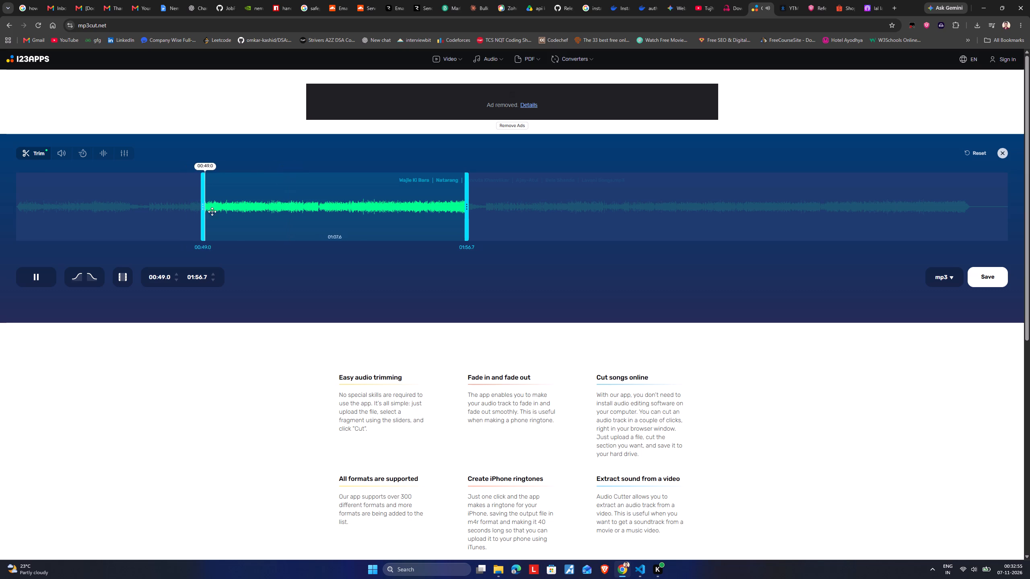
left_click_drag(212, 211, 237, 218)
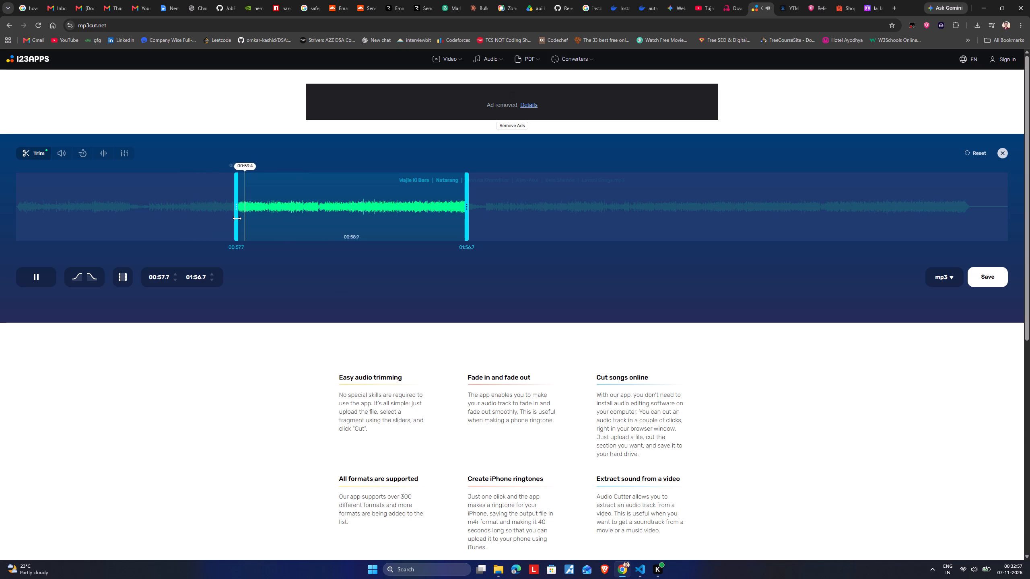
left_click_drag(237, 218, 244, 218)
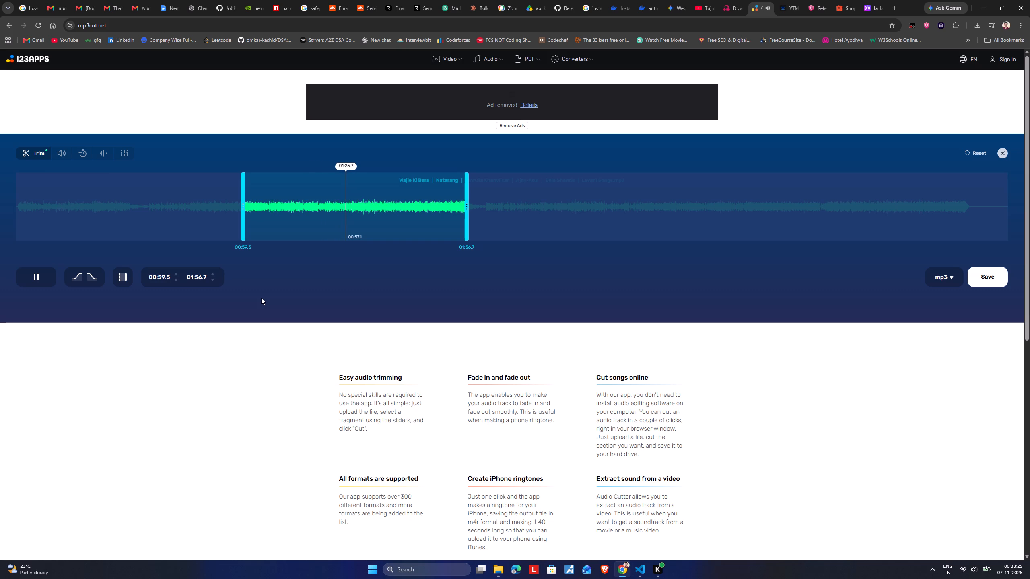
left_click_drag(241, 206, 249, 207)
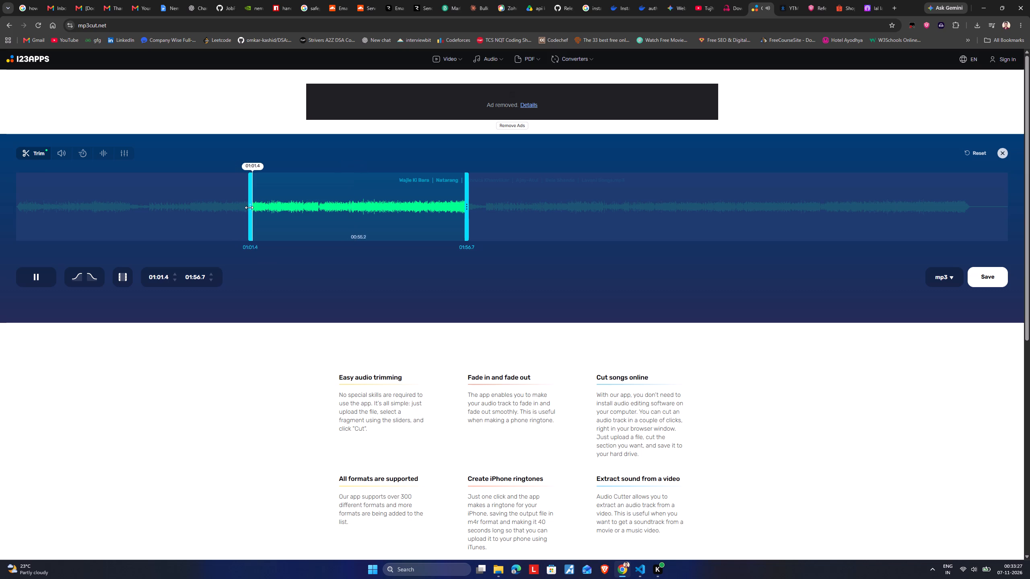
left_click_drag(249, 207, 250, 207)
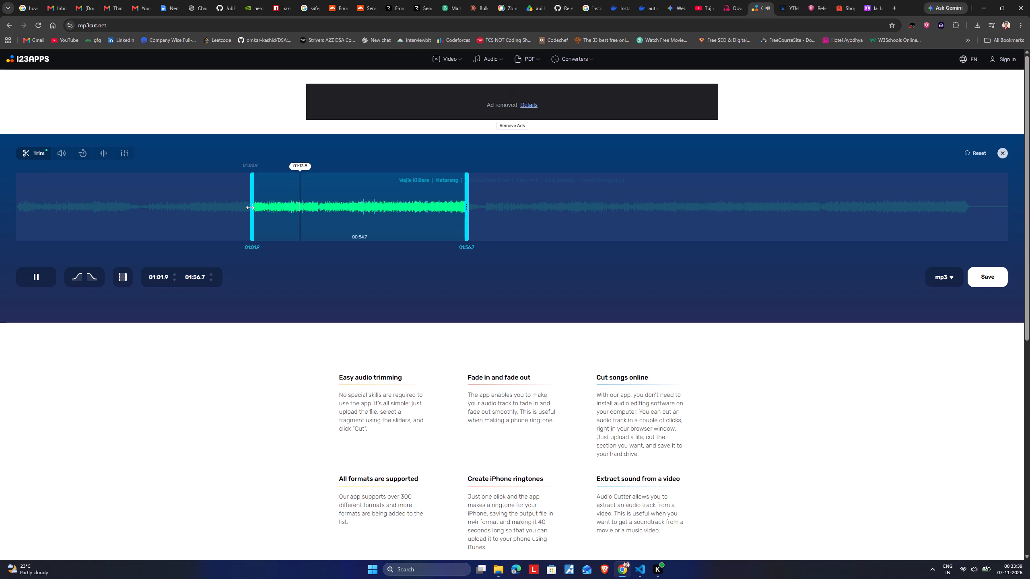
left_click_drag(250, 207, 244, 207)
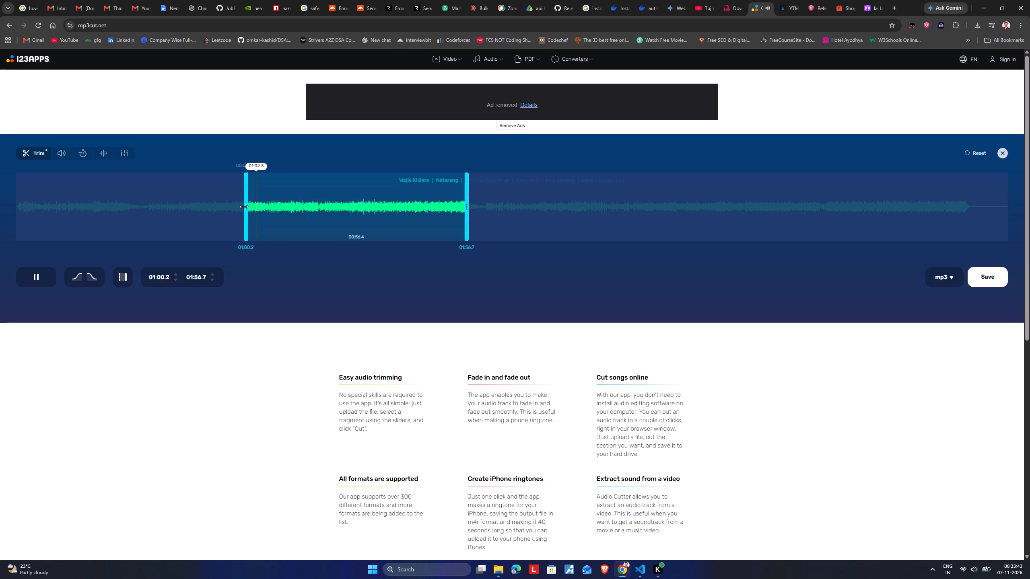
left_click_drag(244, 207, 240, 205)
left_click(240, 205)
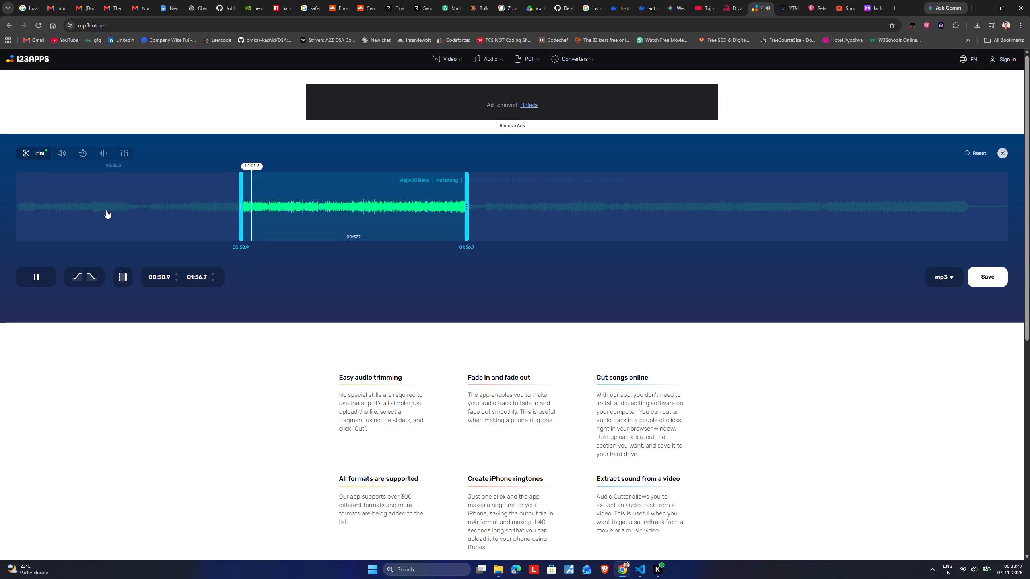
left_click(176, 274)
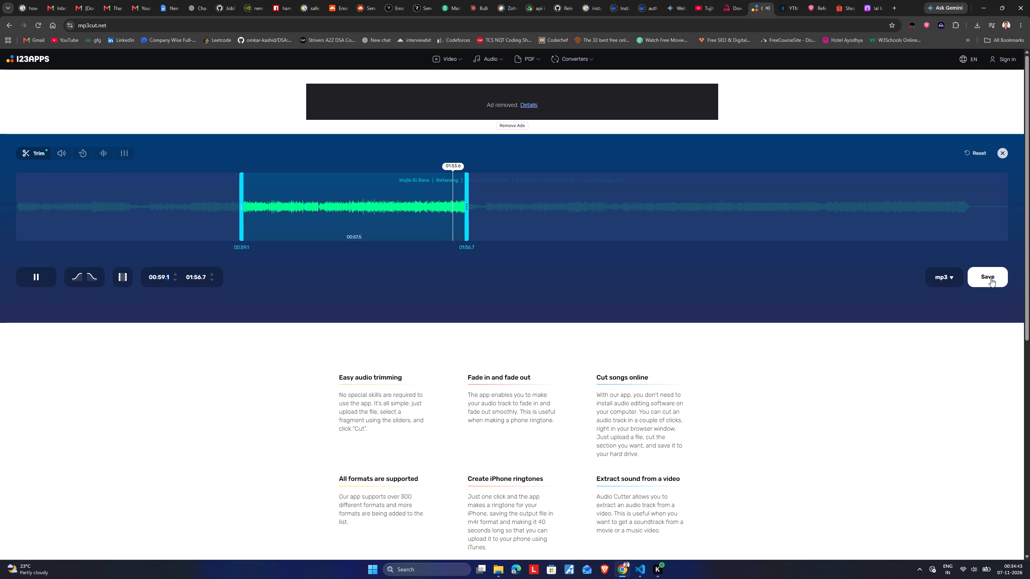
Save the trimmed "Wajle Ki Bara" clip as an MP3 in the Round2 folder, keeping the suggested file name.
left_click(991, 278)
left_click(518, 207)
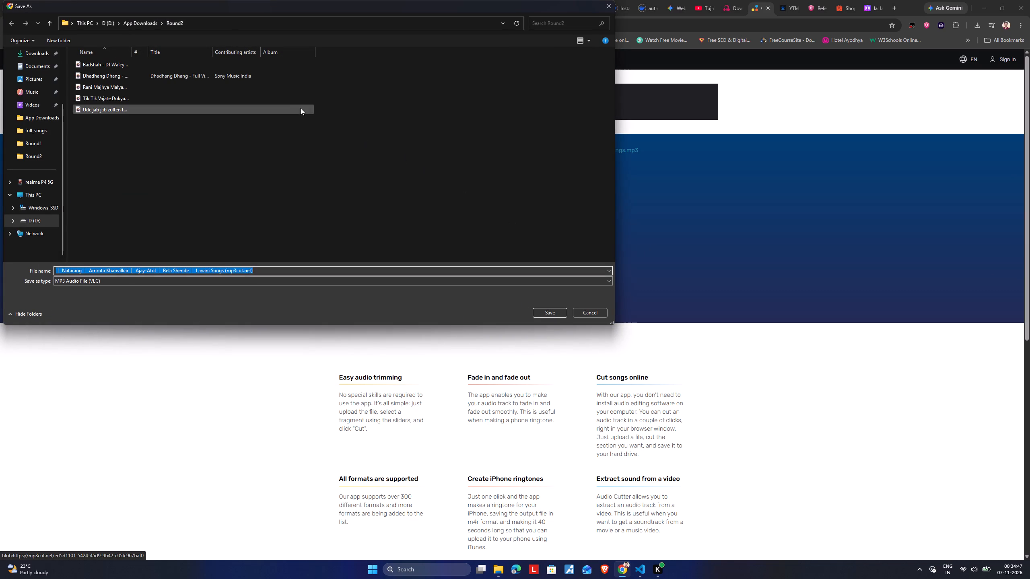
left_click(548, 314)
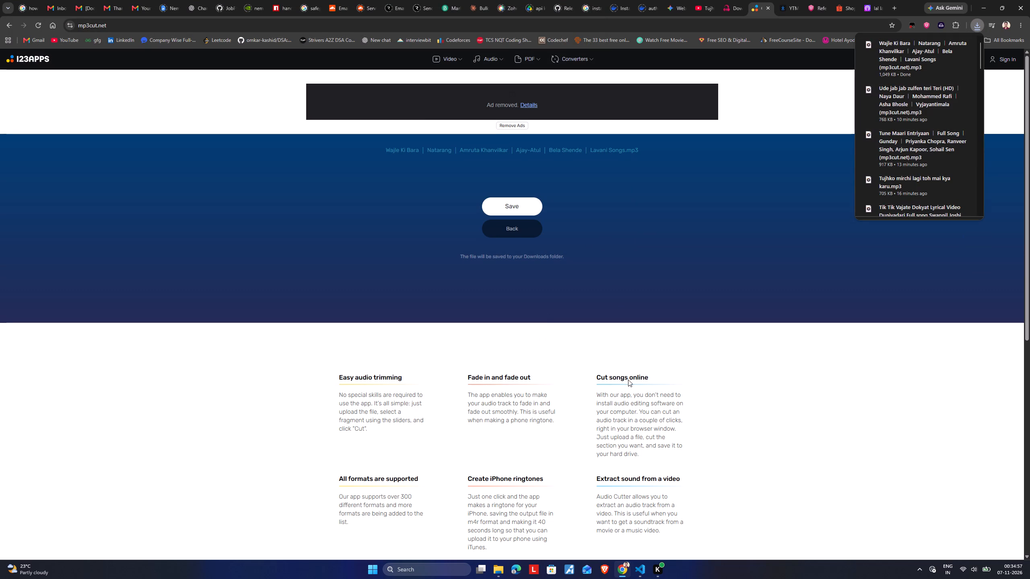
Close the finished "Wajle Ki Bara" edit and open "What Is Mobile Number" from the full_songs folder.
left_click(517, 234)
left_click(1004, 156)
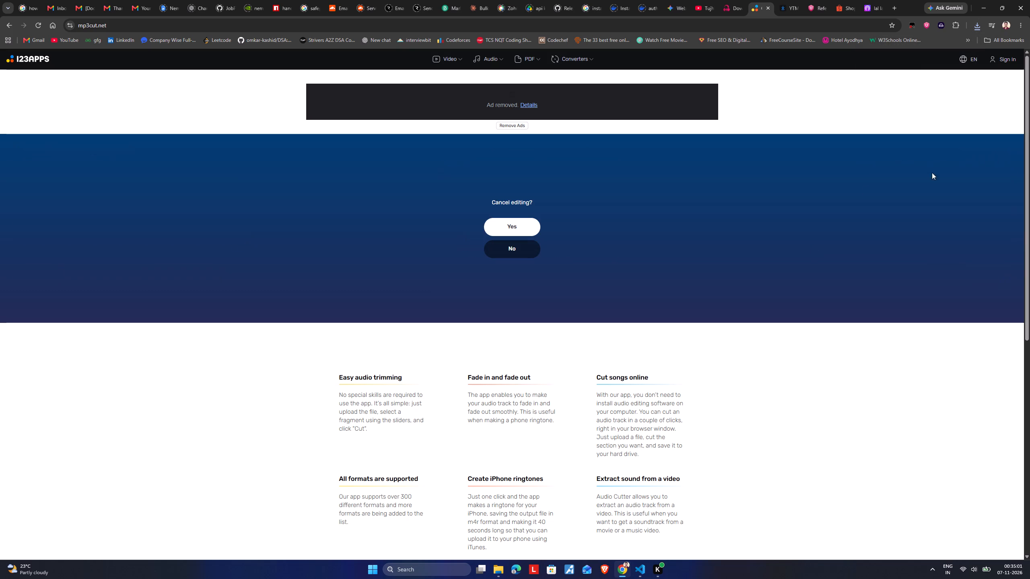
left_click(524, 228)
left_click(505, 218)
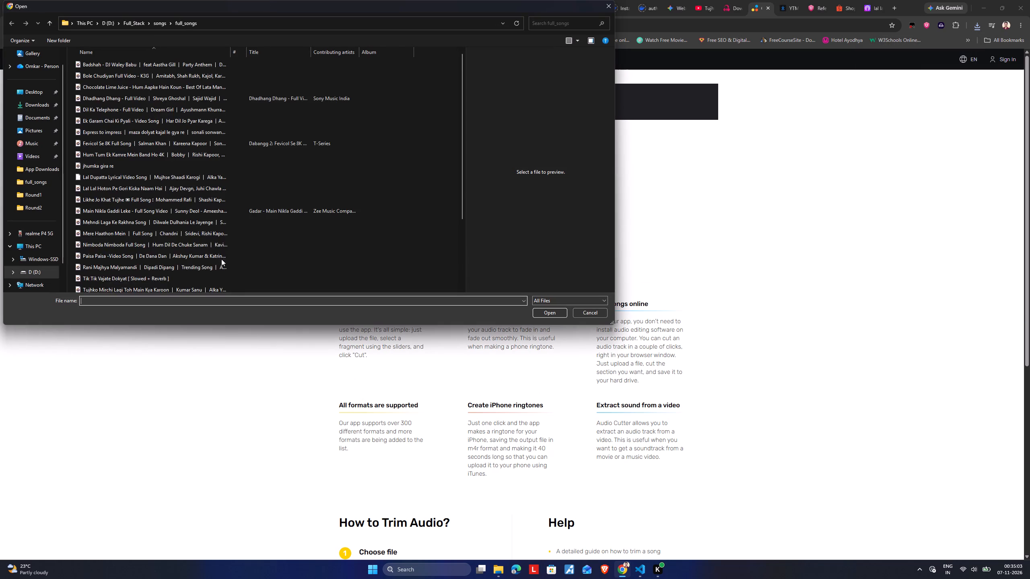
scroll(176, 232, "down", 6)
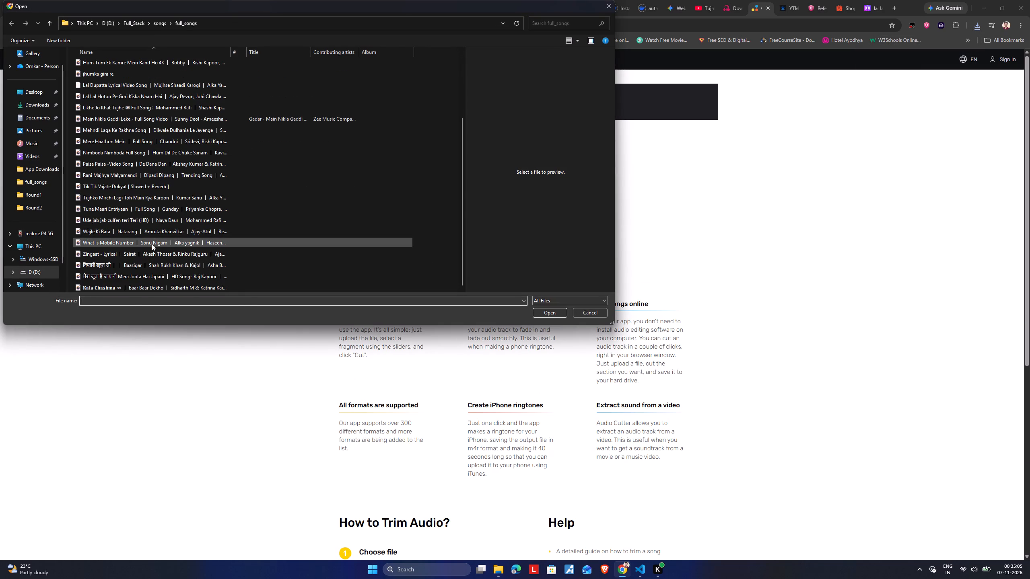
left_click(152, 244)
left_click(550, 316)
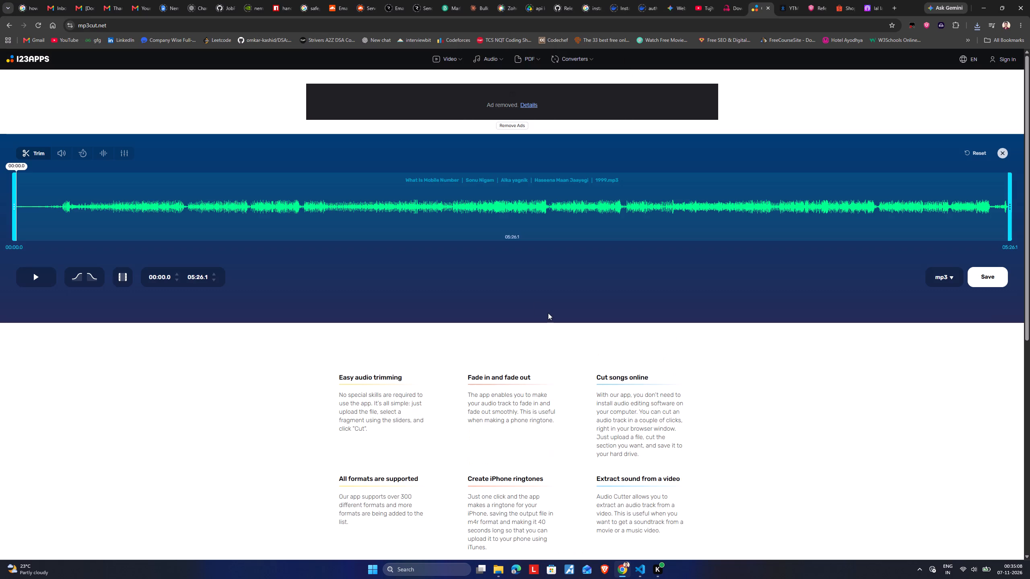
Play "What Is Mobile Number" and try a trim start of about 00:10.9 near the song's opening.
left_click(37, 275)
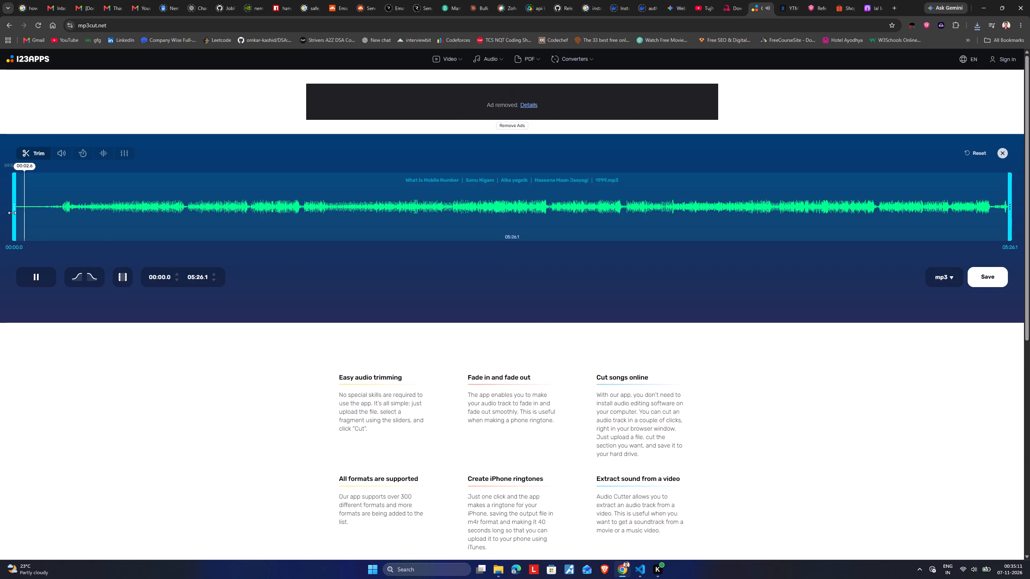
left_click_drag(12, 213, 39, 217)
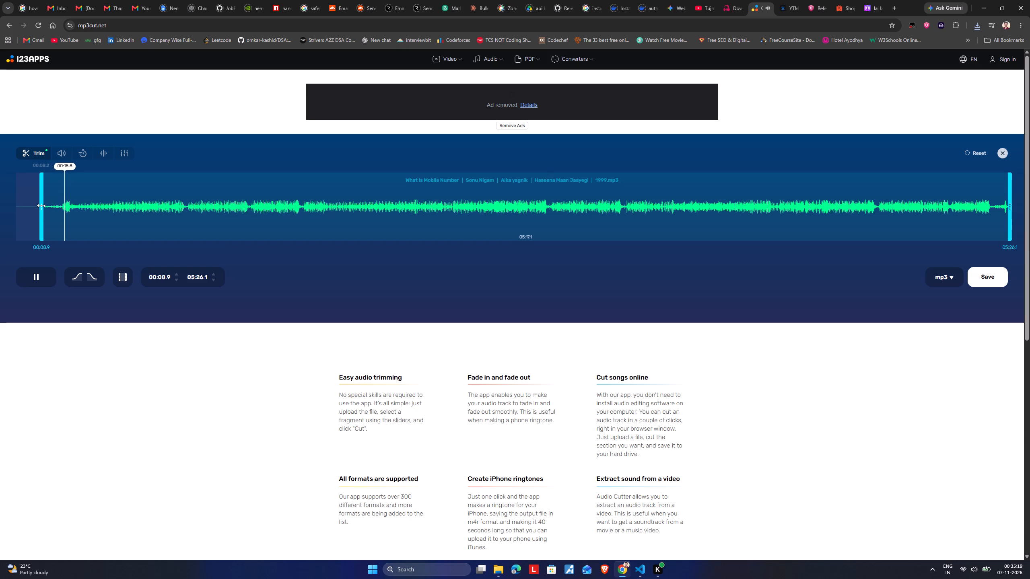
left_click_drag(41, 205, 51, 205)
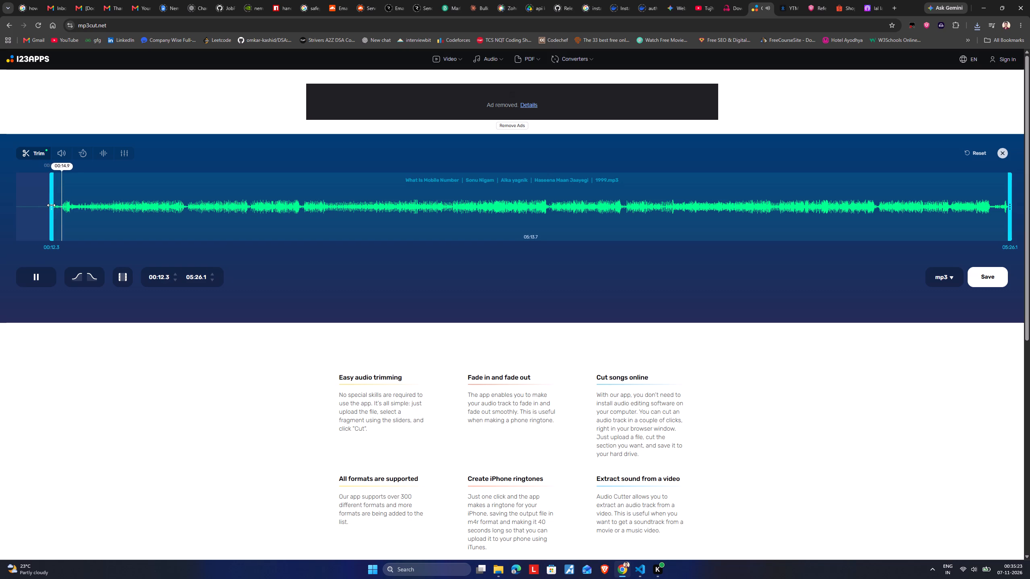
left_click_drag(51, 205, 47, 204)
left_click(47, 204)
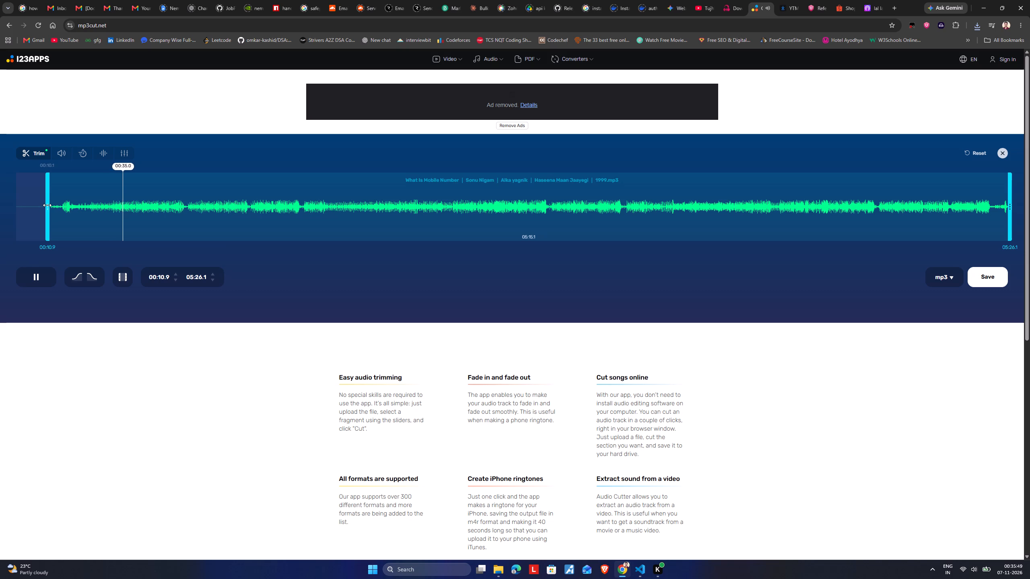
Advance the trim start through "What Is Mobile Number" while listening, and settle it at about 00:54.8.
left_click_drag(47, 205, 109, 216)
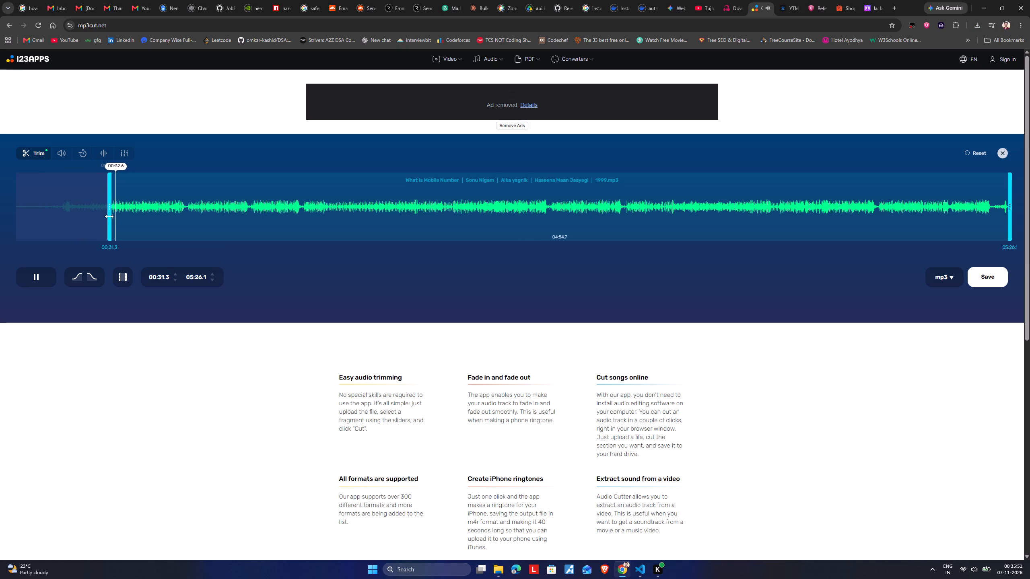
left_click_drag(108, 208, 111, 208)
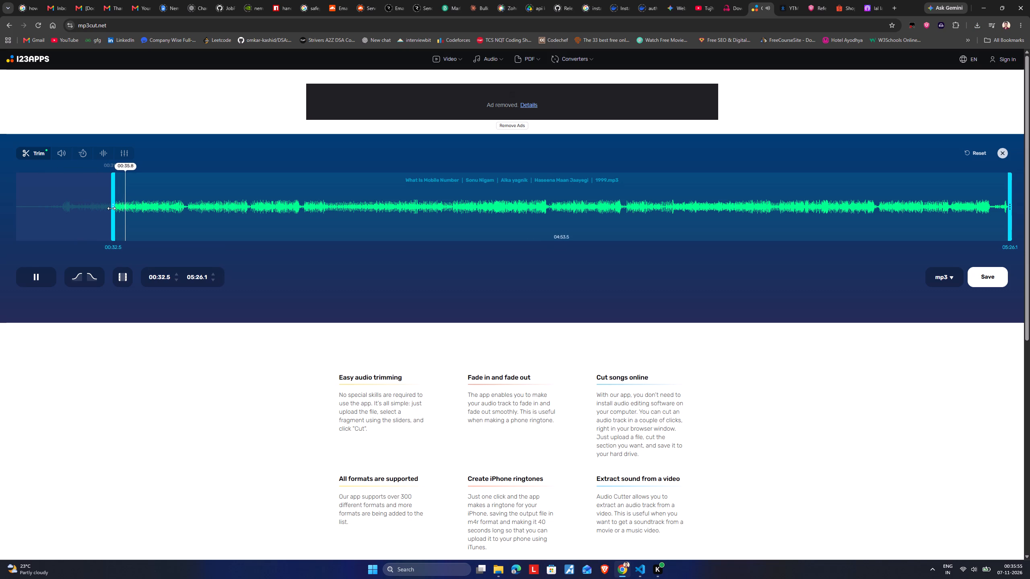
left_click_drag(111, 208, 142, 216)
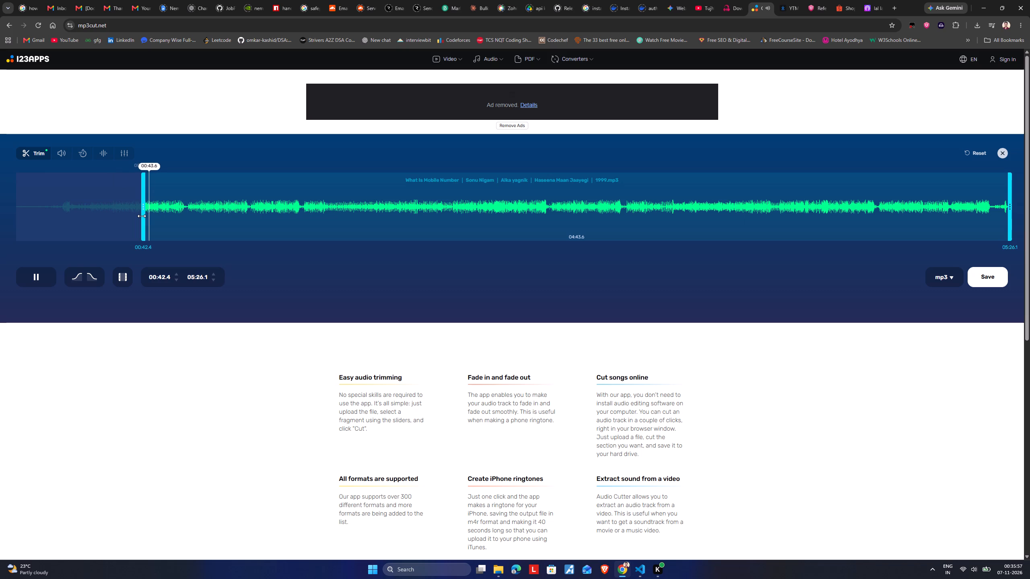
left_click_drag(143, 206, 164, 208)
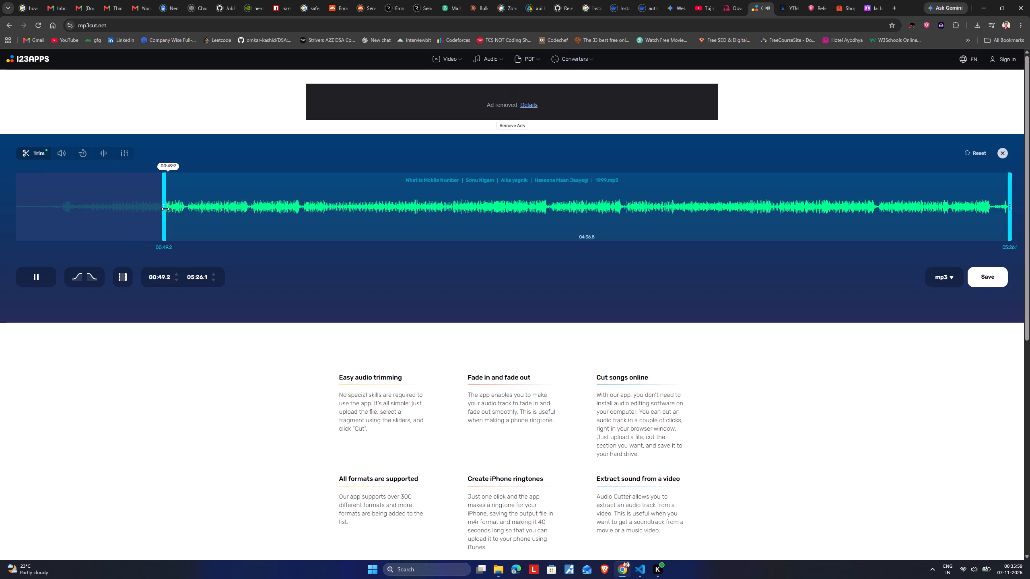
left_click_drag(165, 209, 186, 213)
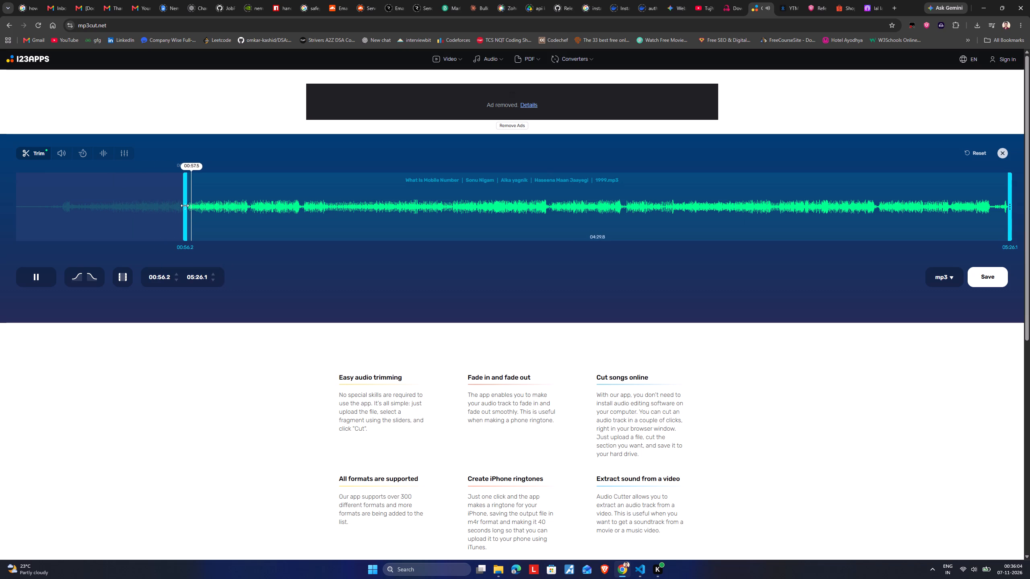
left_click_drag(185, 205, 207, 210)
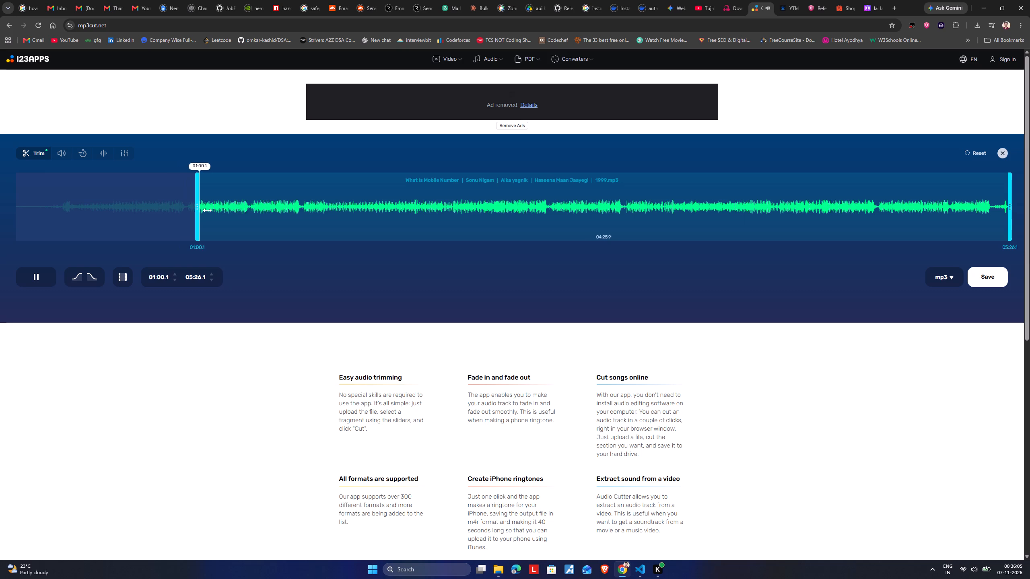
left_click_drag(207, 210, 210, 210)
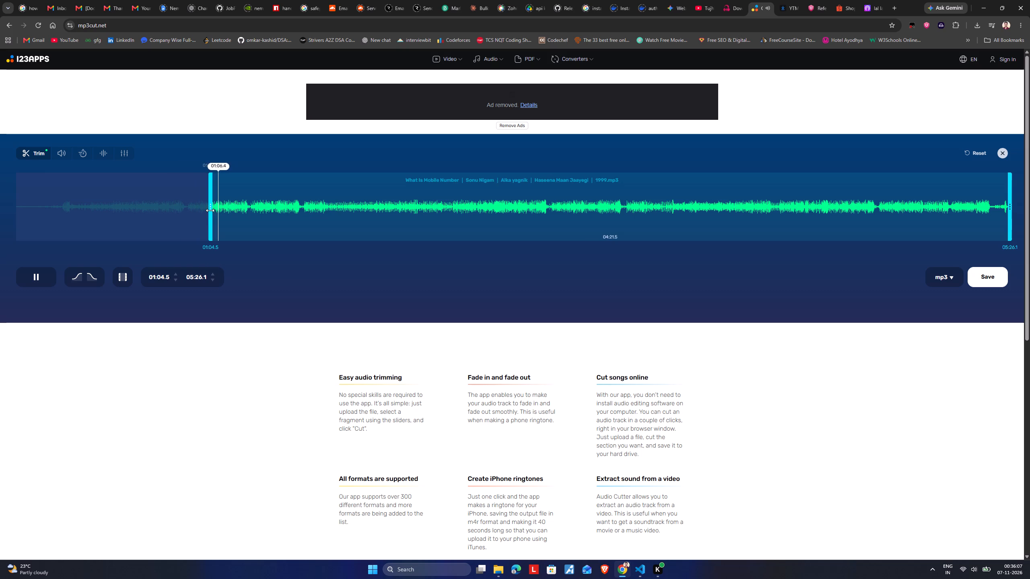
left_click_drag(210, 210, 182, 211)
left_click(181, 208)
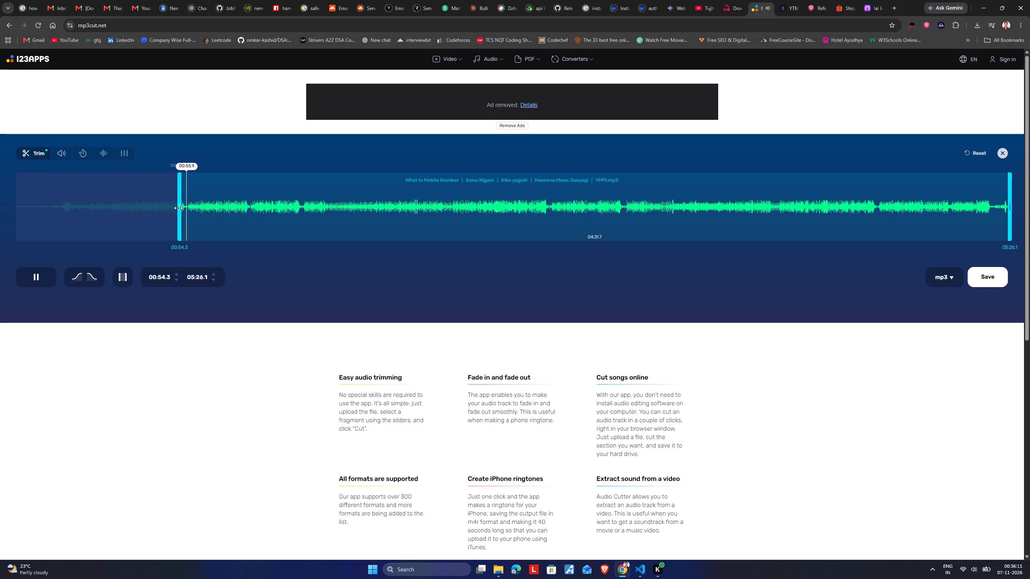
left_click(178, 208)
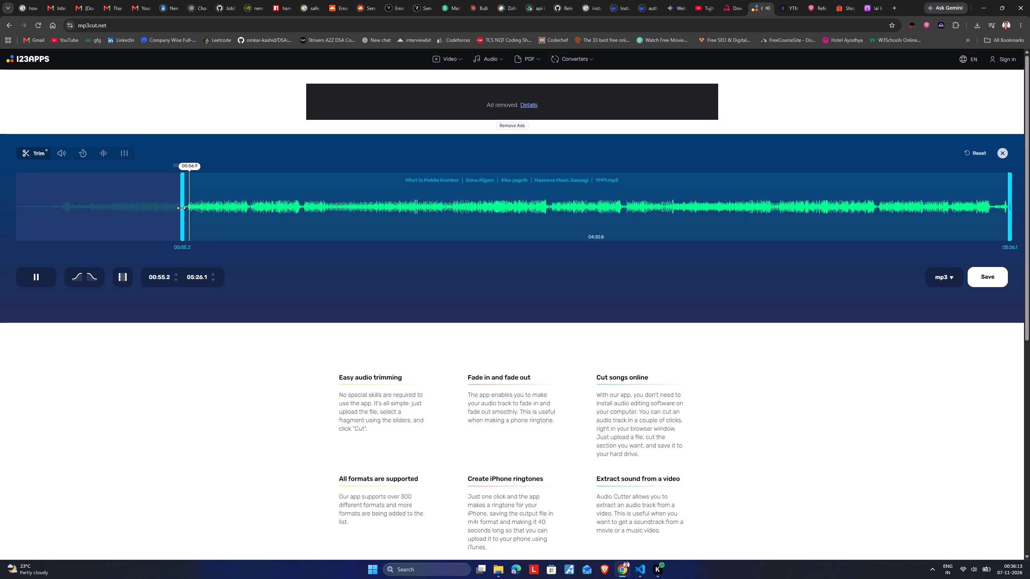
left_click(181, 208)
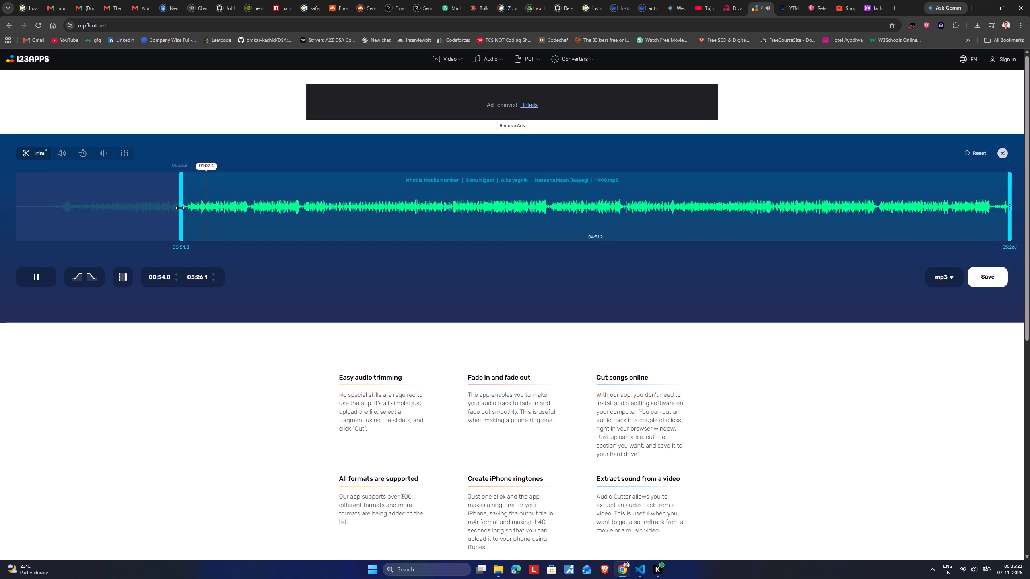
Fine-tune the trim start of "What Is Mobile Number" by ear to about 00:56.6.
left_click_drag(180, 208, 175, 207)
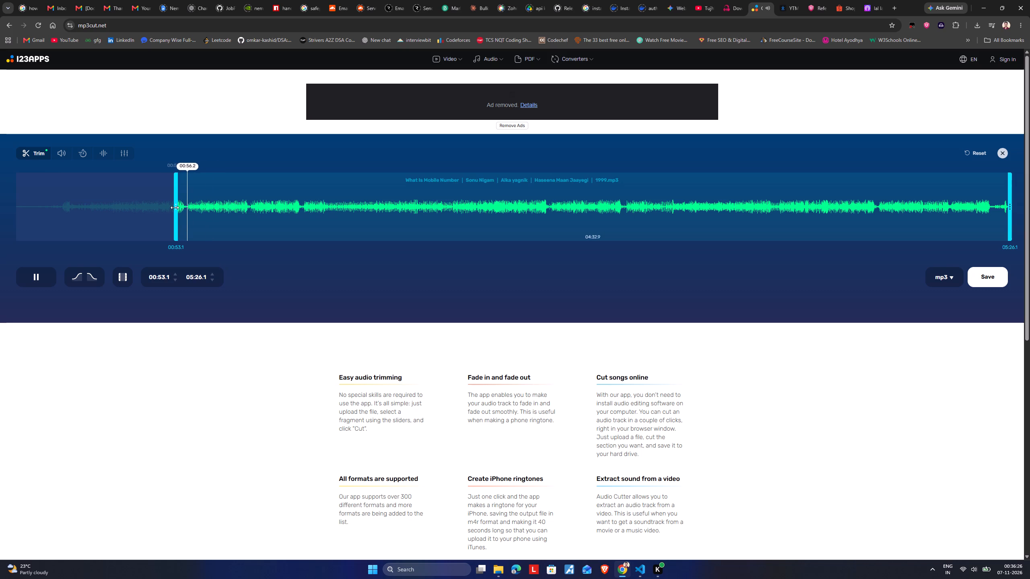
left_click_drag(175, 207, 172, 206)
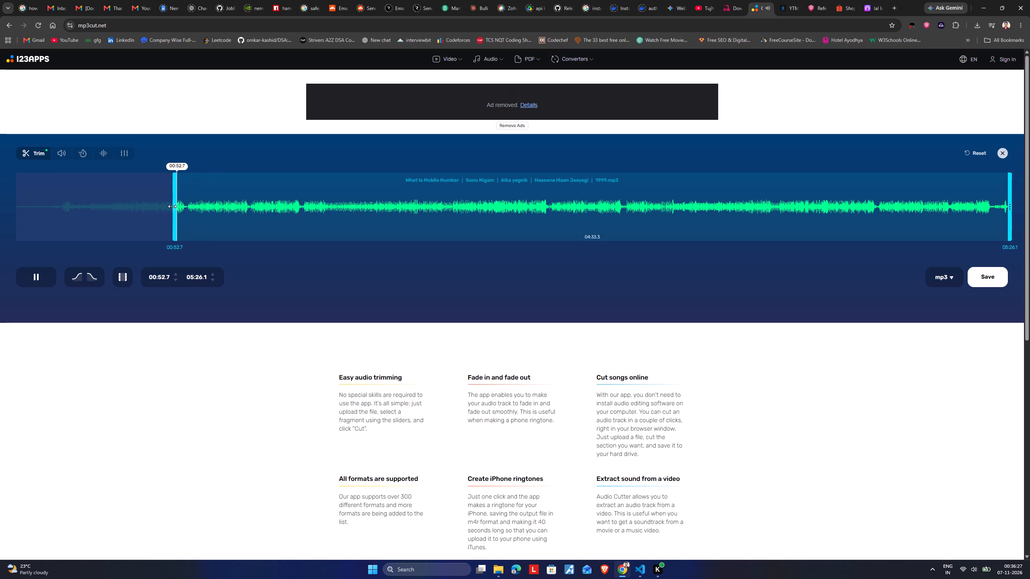
left_click_drag(172, 206, 171, 206)
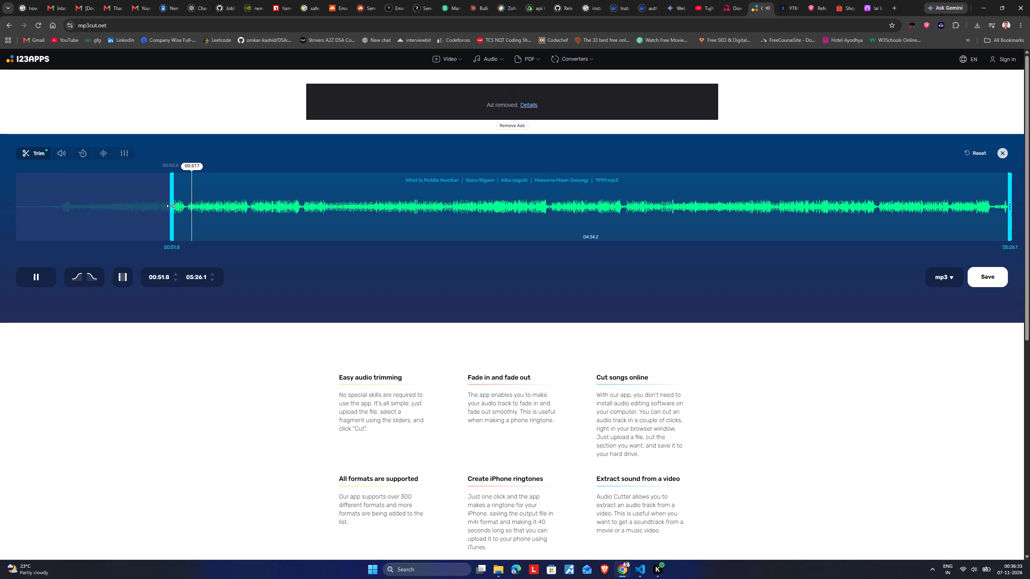
left_click_drag(171, 206, 179, 209)
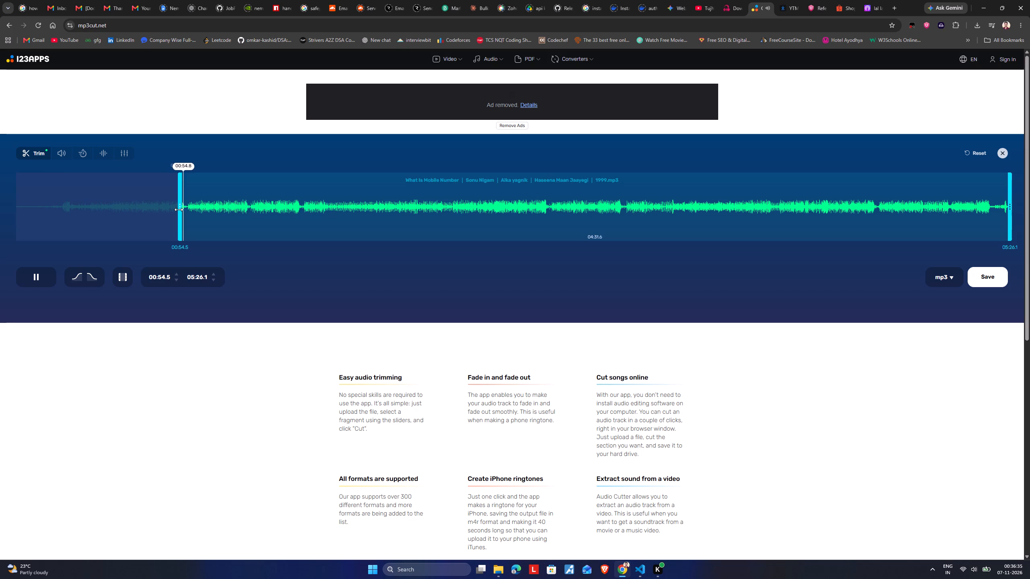
left_click(179, 209)
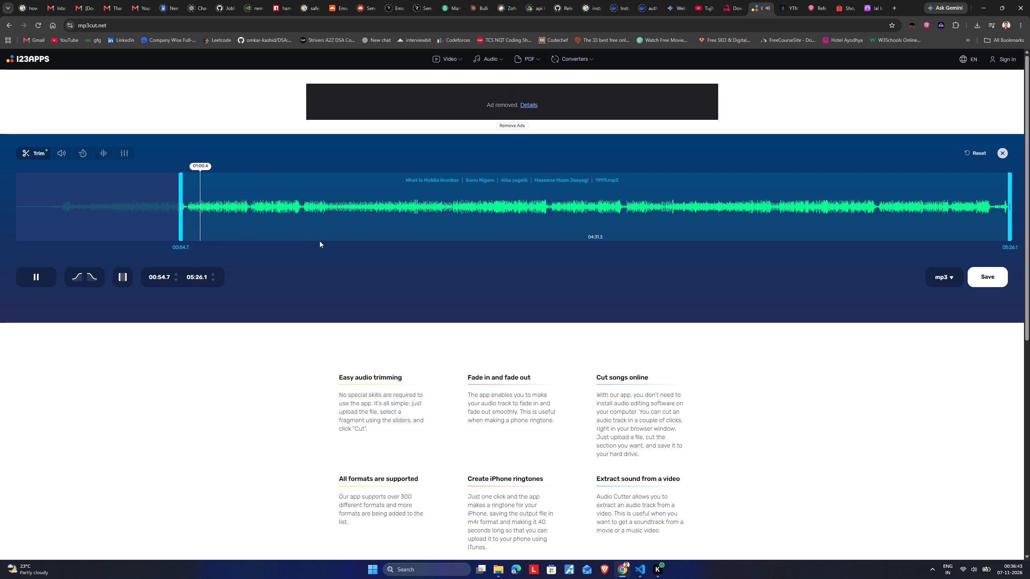
left_click_drag(179, 206, 187, 206)
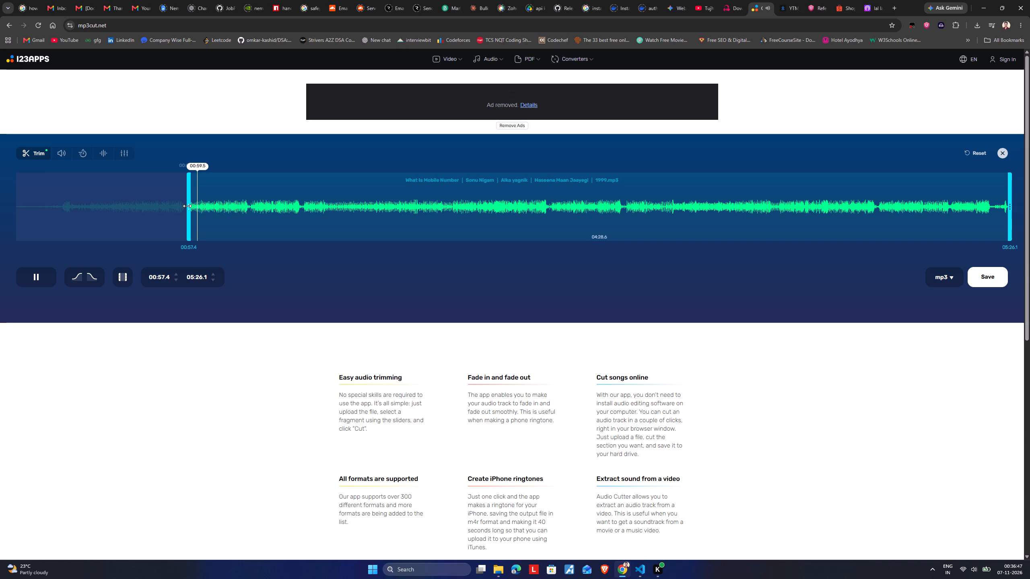
left_click(187, 206)
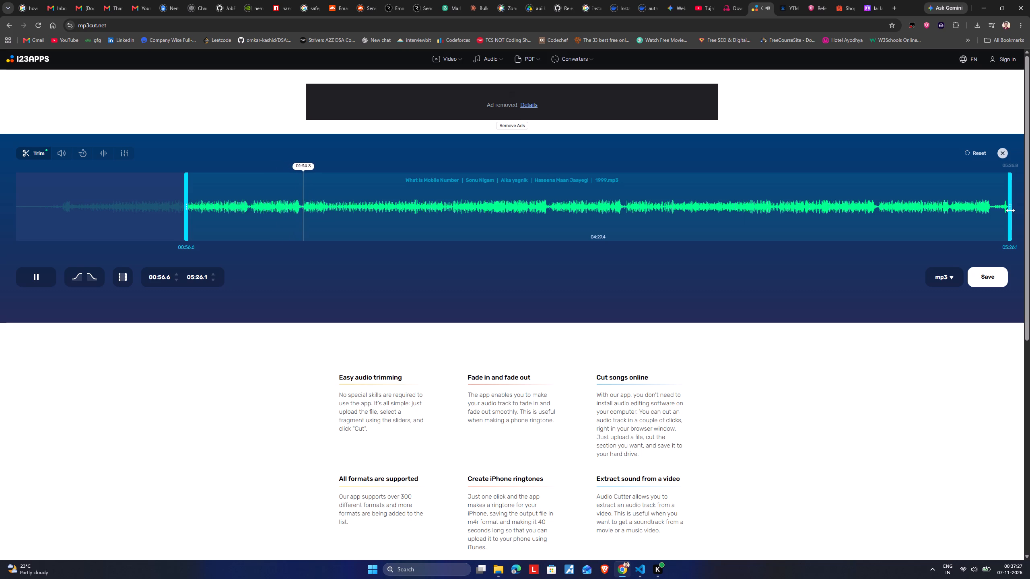
Set the trim end of "What Is Mobile Number" to about 01:33.9 and play back the selection.
left_click_drag(1010, 210, 322, 222)
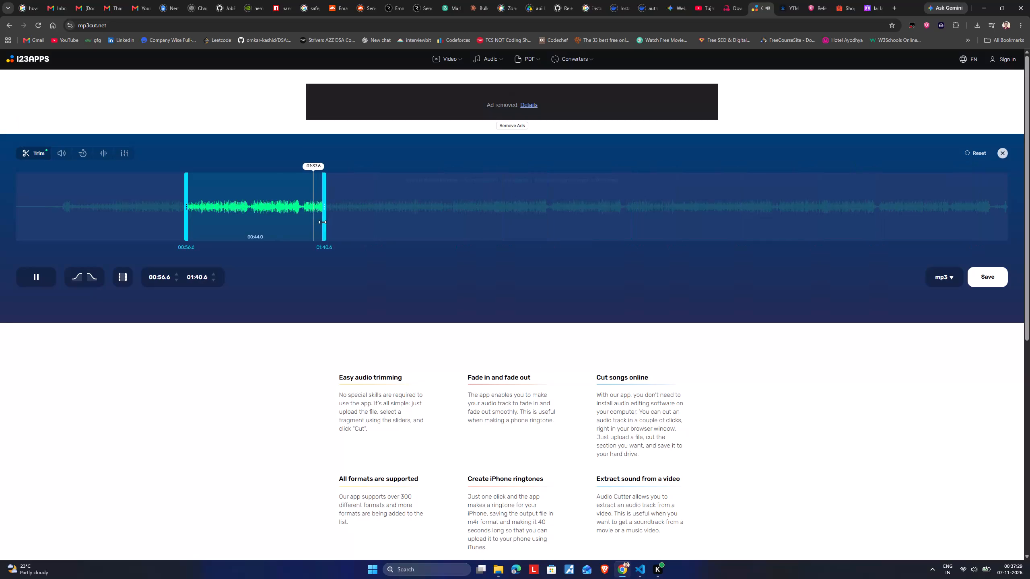
left_click_drag(322, 222, 301, 213)
left_click_drag(301, 211, 305, 211)
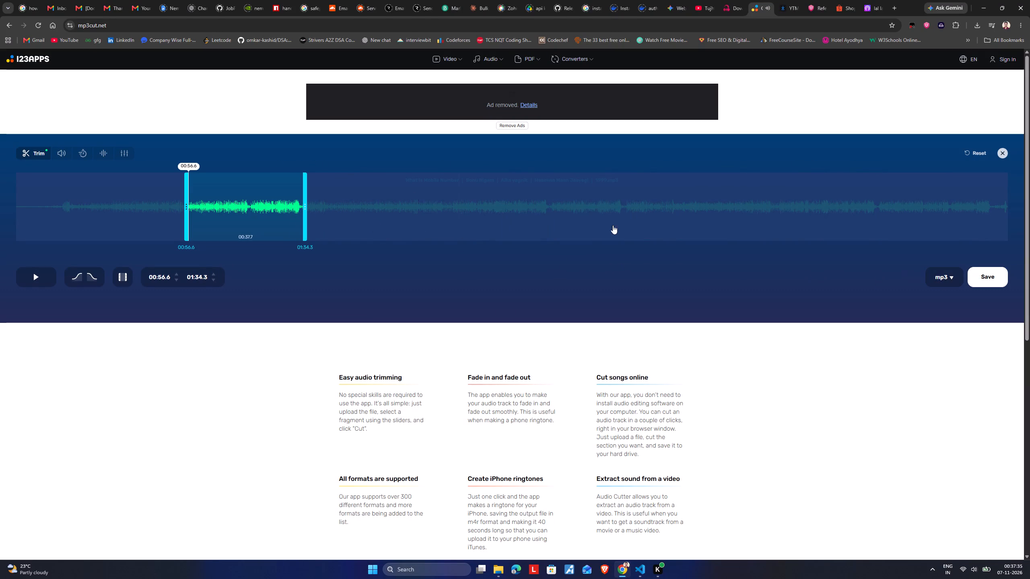
left_click(214, 281)
double_click(214, 281)
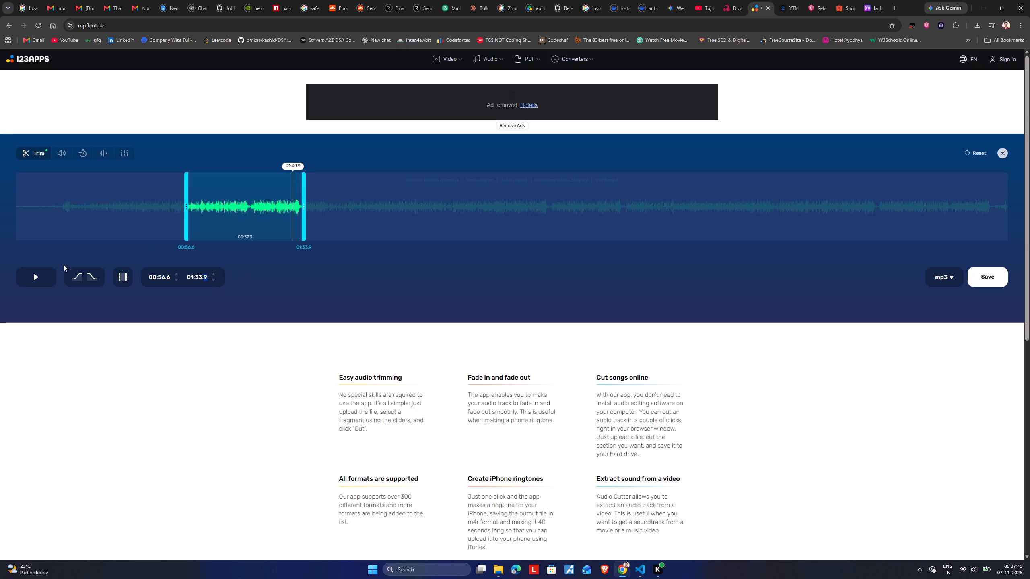
left_click(37, 274)
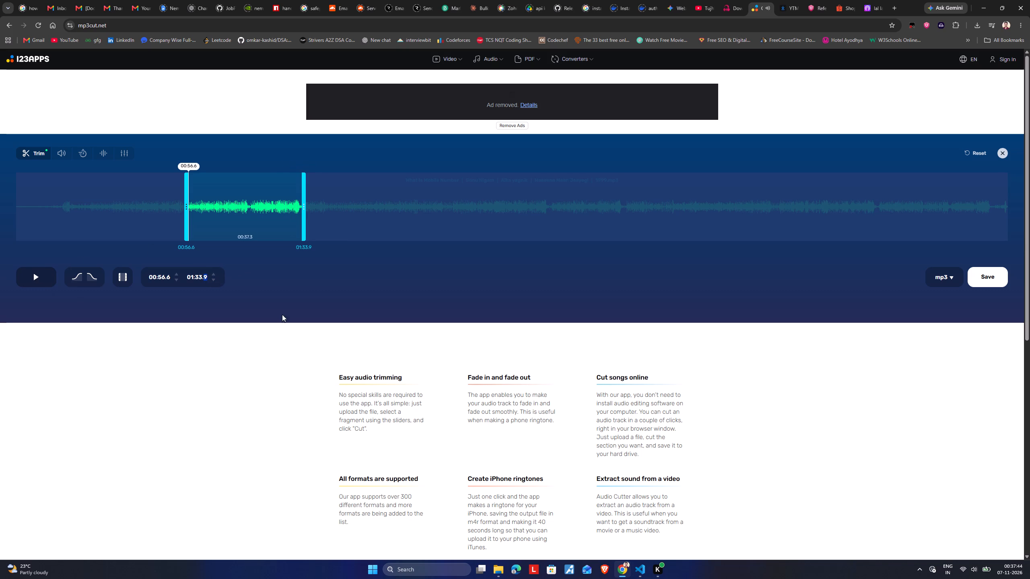
Save the trimmed "What Is Mobile Number" clip as an mp3 in the Round2 folder under its suggested name.
left_click(987, 282)
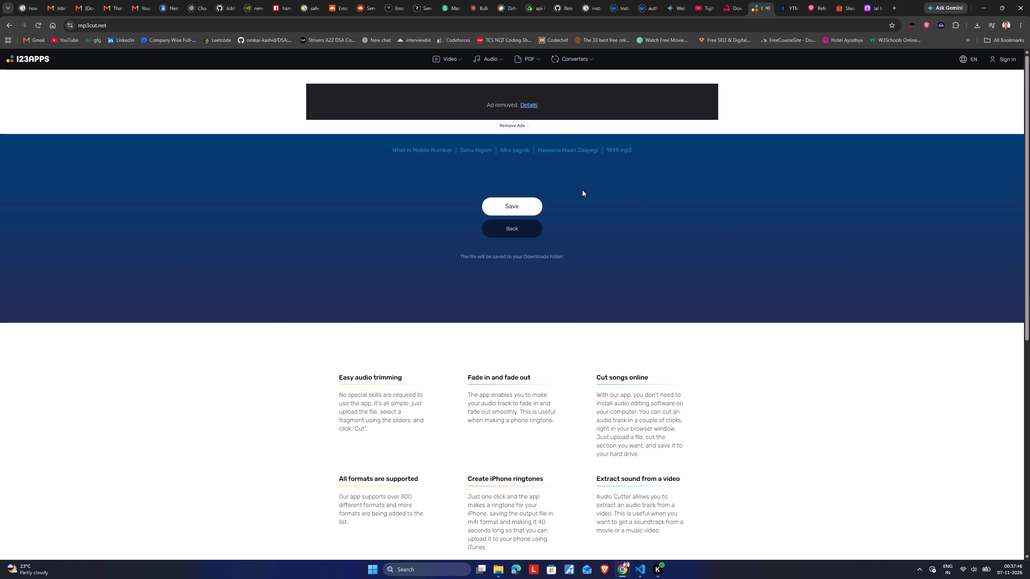
left_click(518, 207)
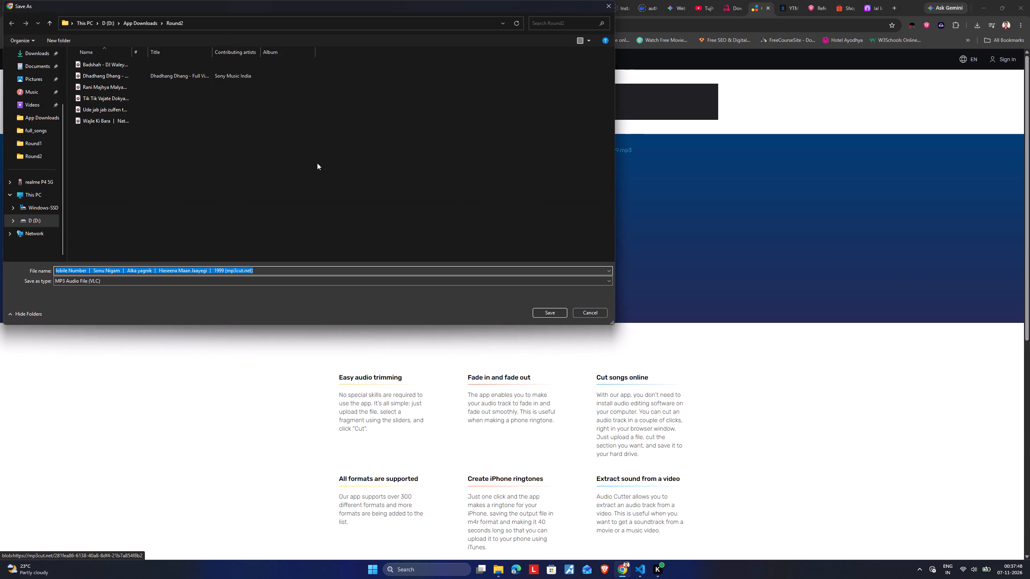
left_click(554, 311)
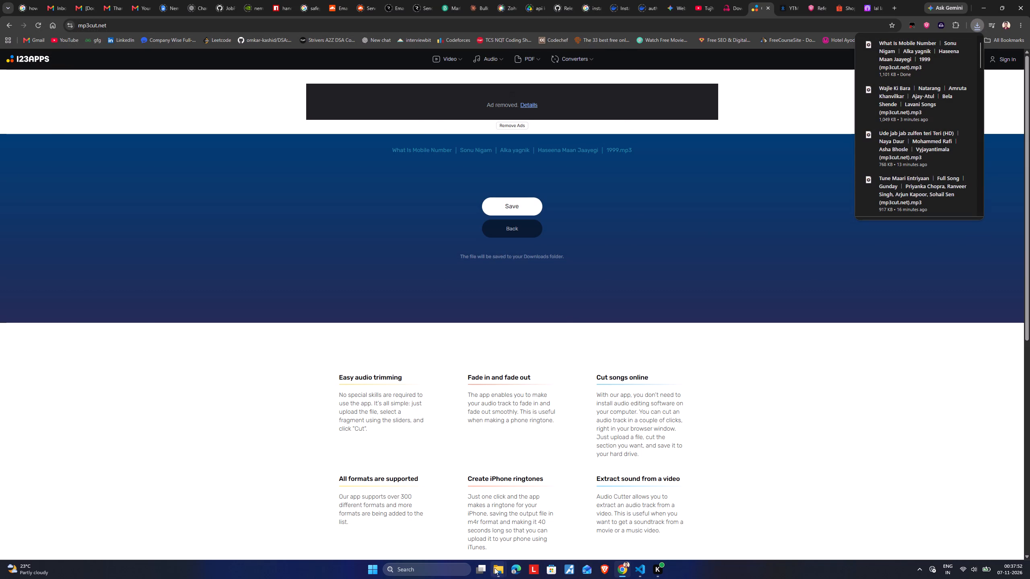
Close the finished "What Is Mobile Number" edit and open "Zingaat - Lyrical" from the full_songs folder.
left_click(494, 568)
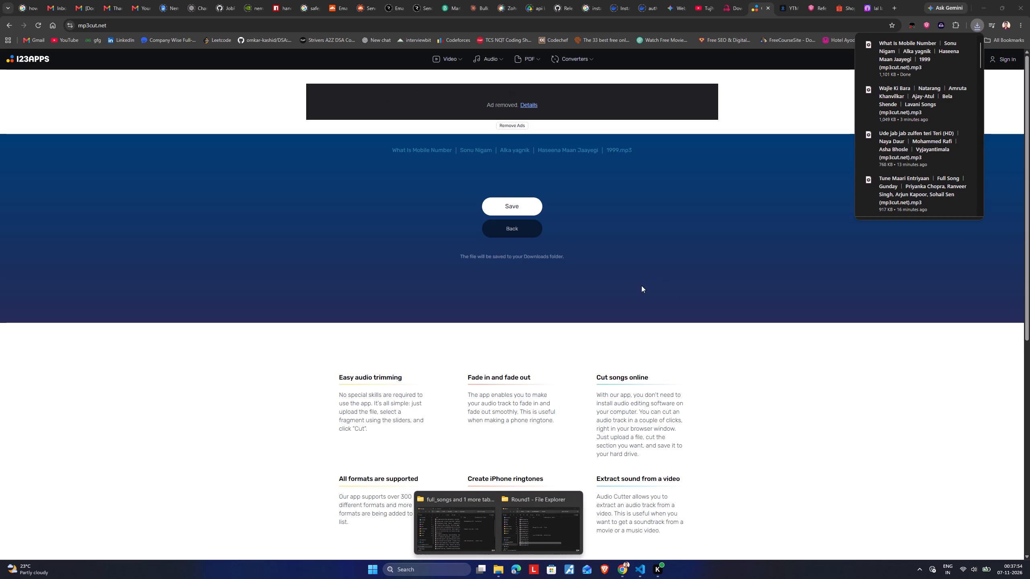
left_click(525, 226)
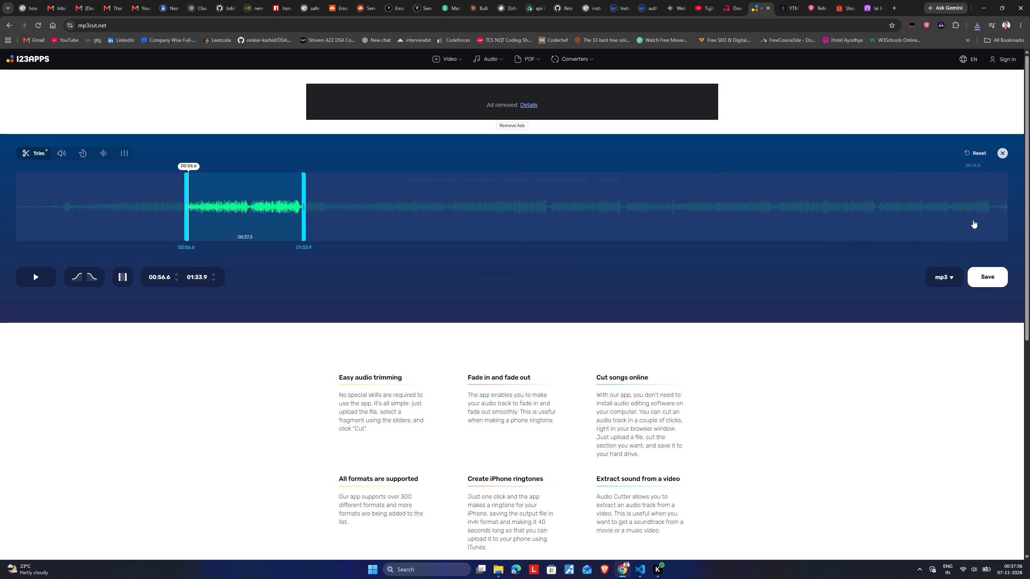
left_click(999, 151)
left_click(526, 228)
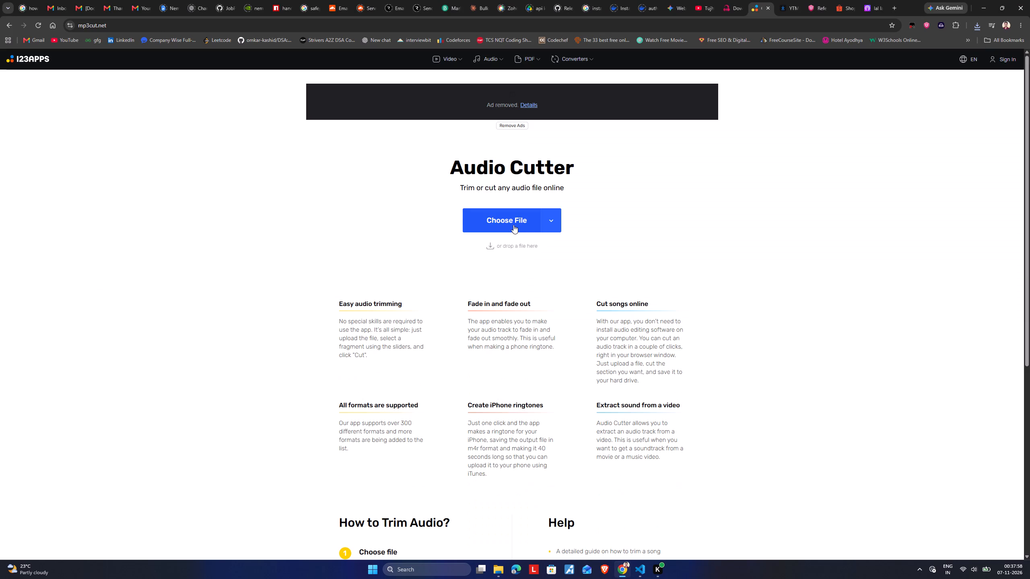
left_click(513, 225)
scroll(209, 255, "down", 8)
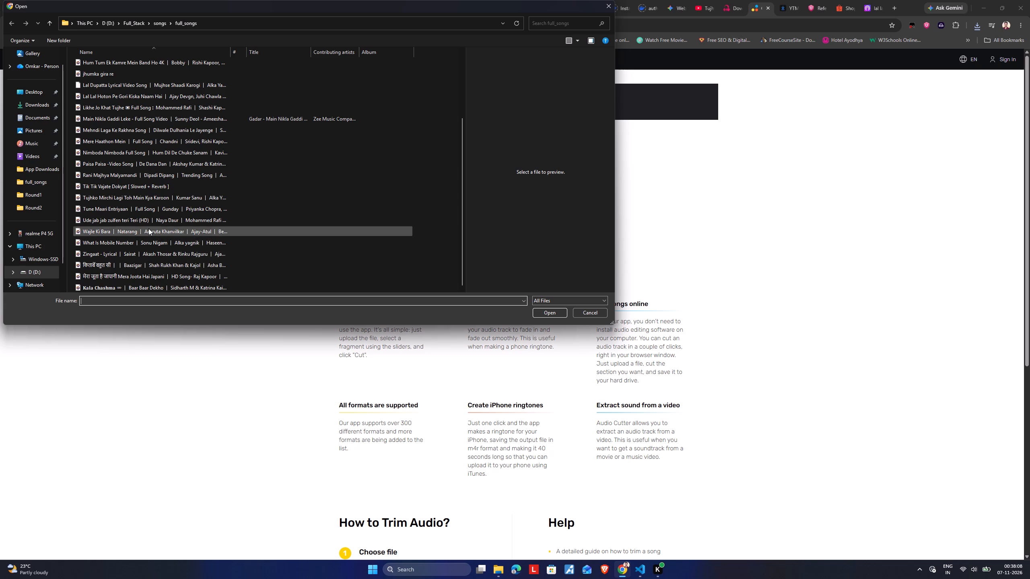
scroll(148, 228, "down", 2)
left_click(147, 252)
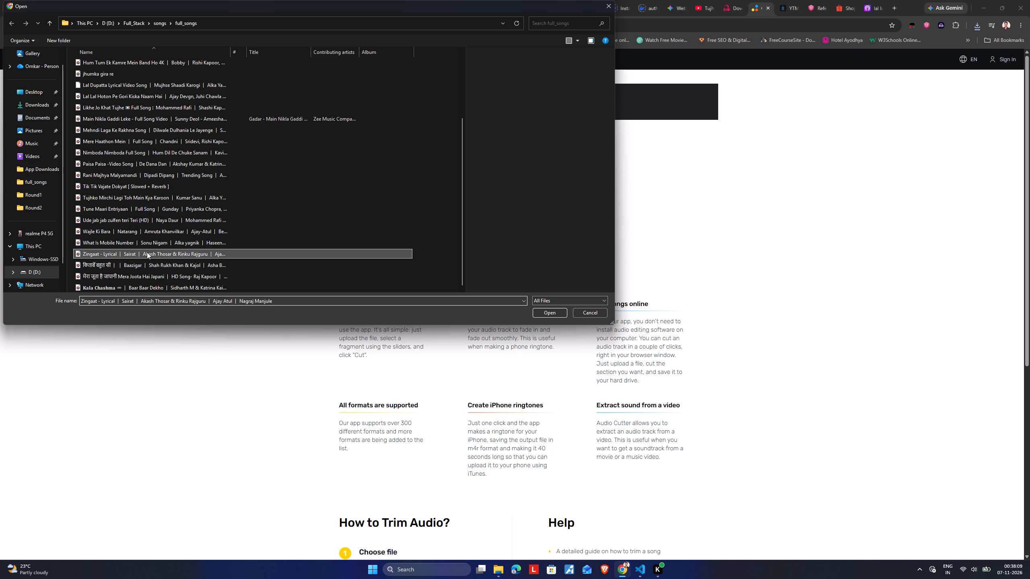
left_click(542, 316)
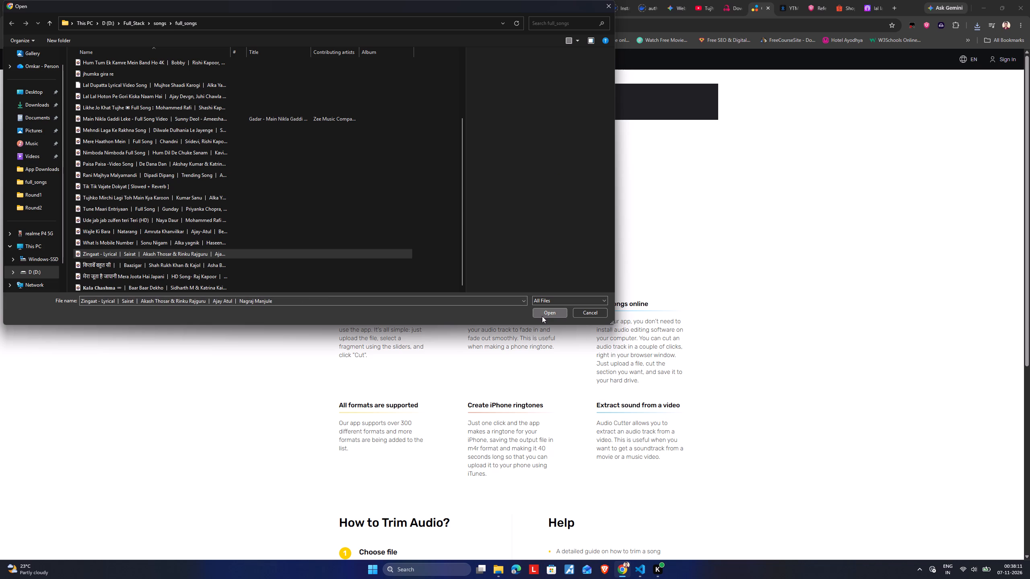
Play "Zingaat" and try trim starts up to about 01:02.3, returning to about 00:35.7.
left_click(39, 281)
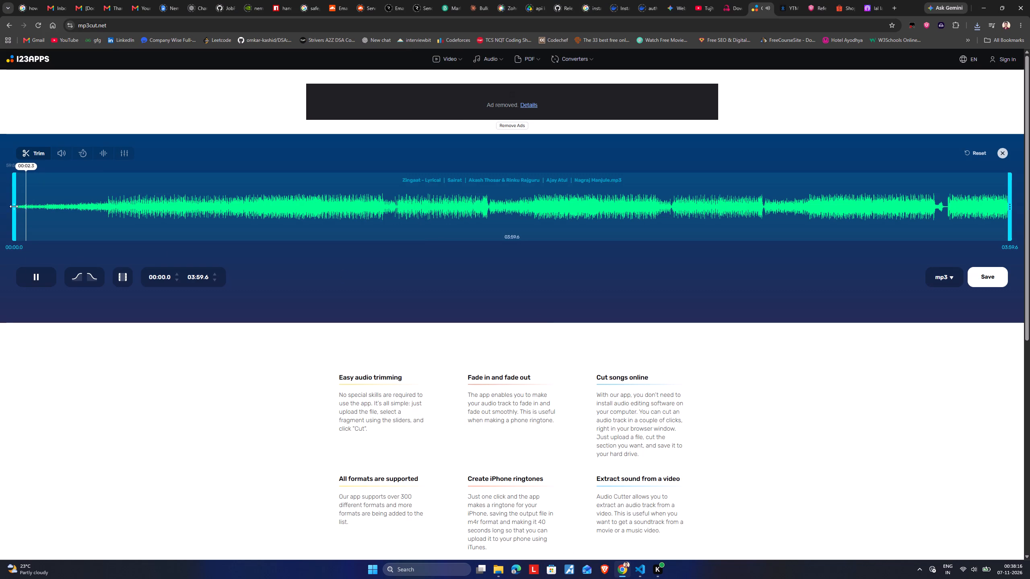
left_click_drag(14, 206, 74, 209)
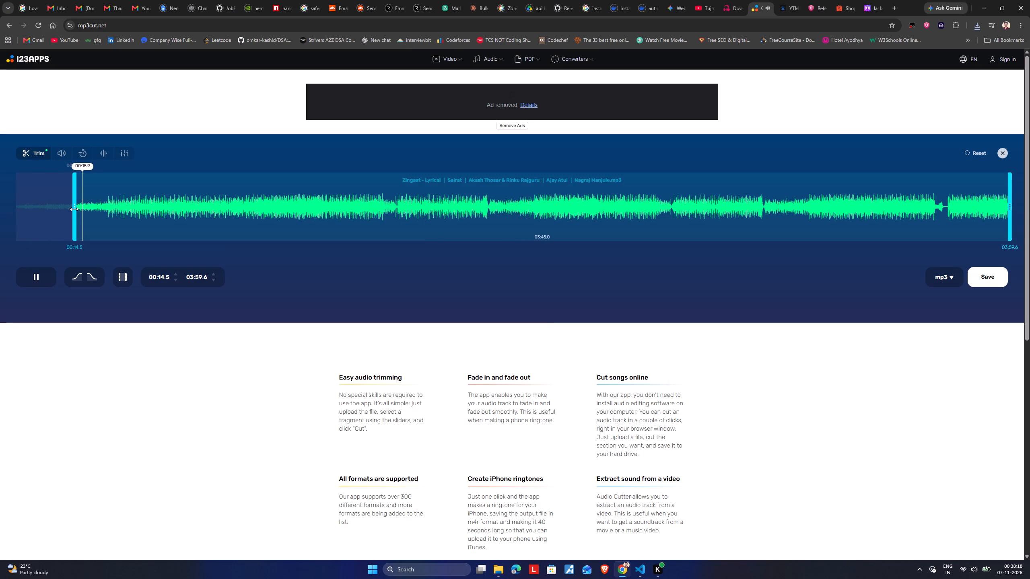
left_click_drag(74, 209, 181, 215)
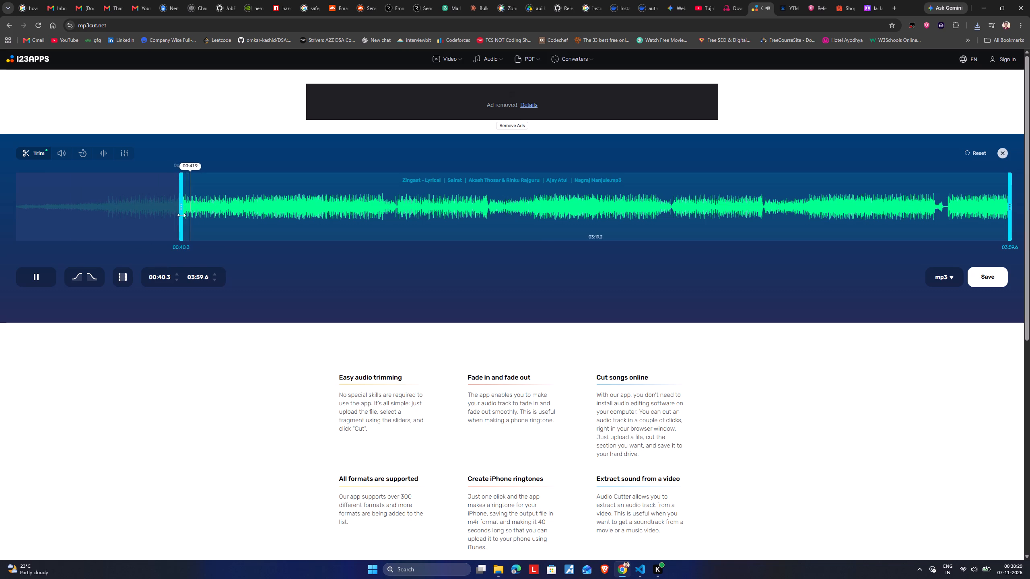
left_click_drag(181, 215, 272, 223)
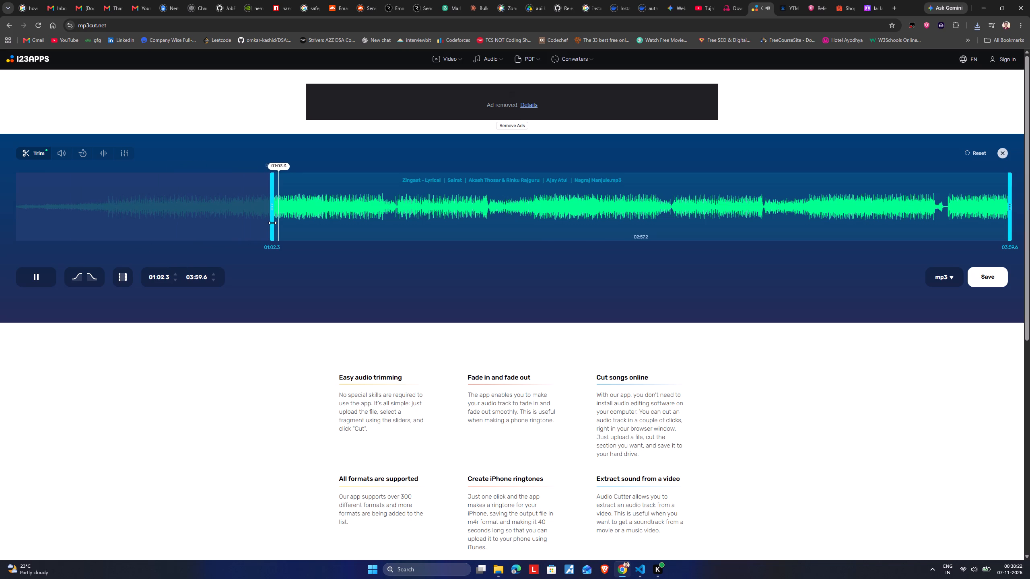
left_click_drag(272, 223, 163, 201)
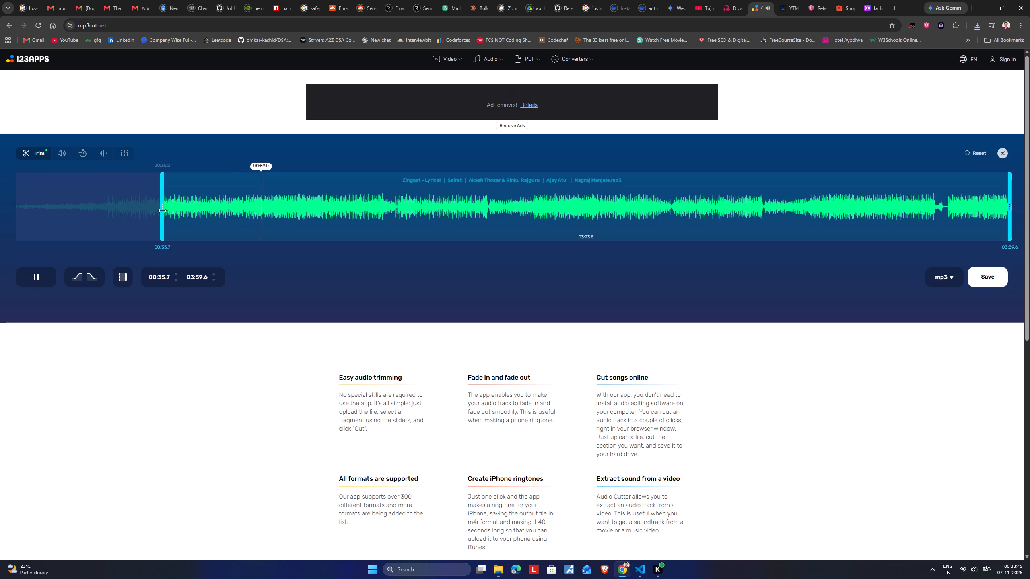
Advance the trim start through "Zingaat" while listening, as far as about 01:56.3, and settle it at about 01:49.3.
left_click_drag(162, 211, 300, 225)
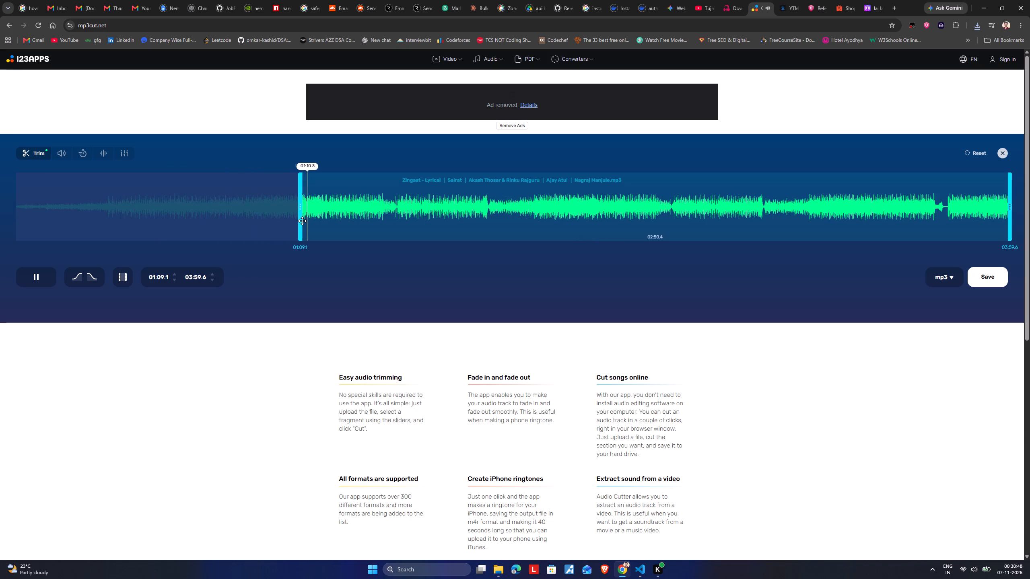
left_click_drag(302, 221, 333, 224)
left_click_drag(300, 214, 351, 218)
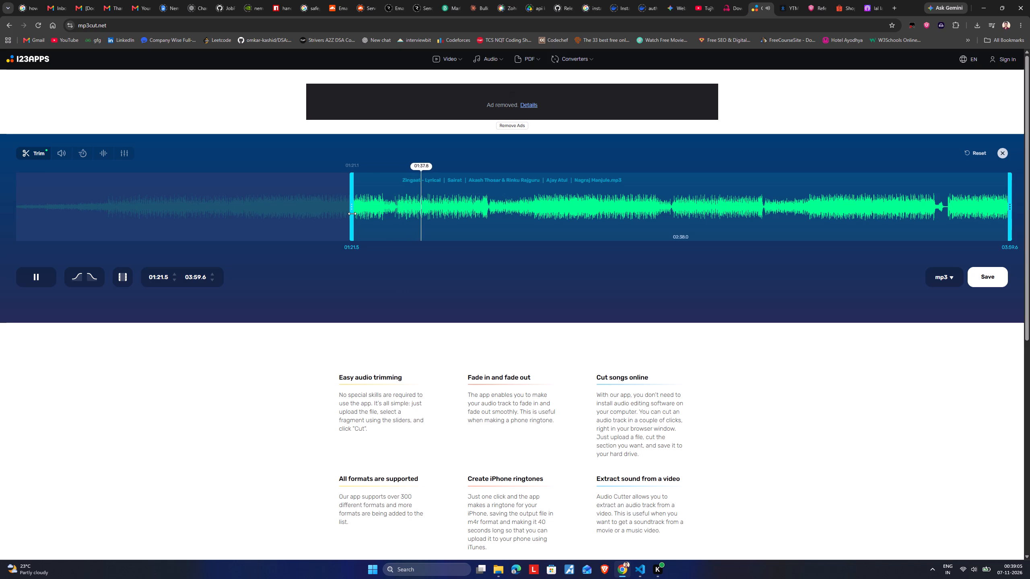
left_click_drag(352, 214, 387, 216)
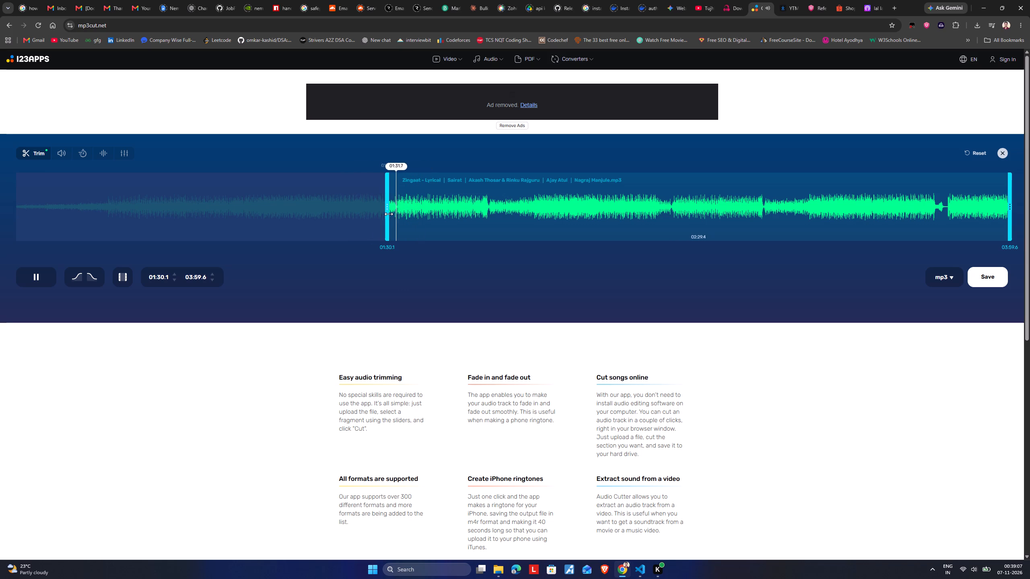
left_click_drag(389, 214, 437, 218)
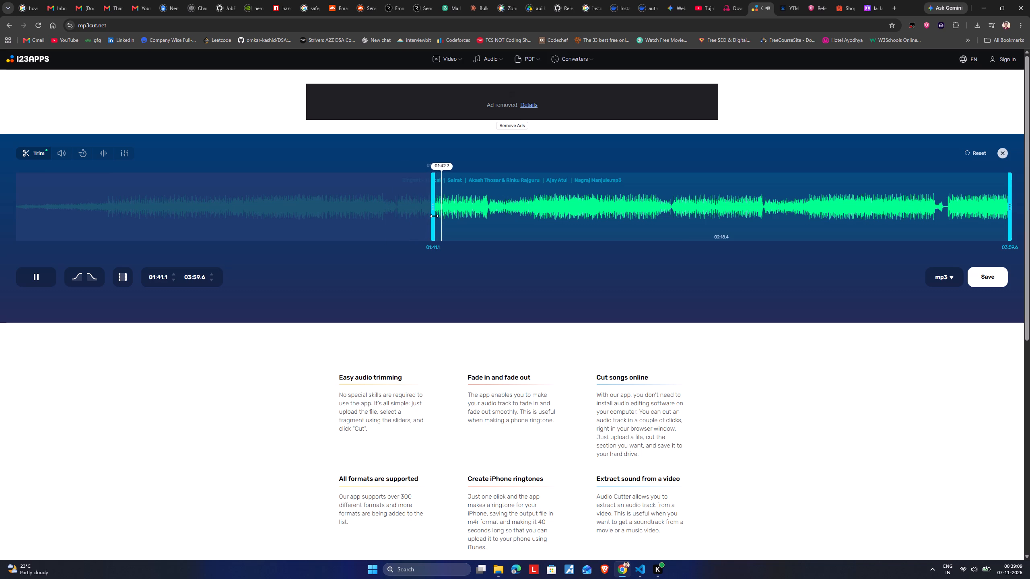
left_click_drag(434, 216, 456, 216)
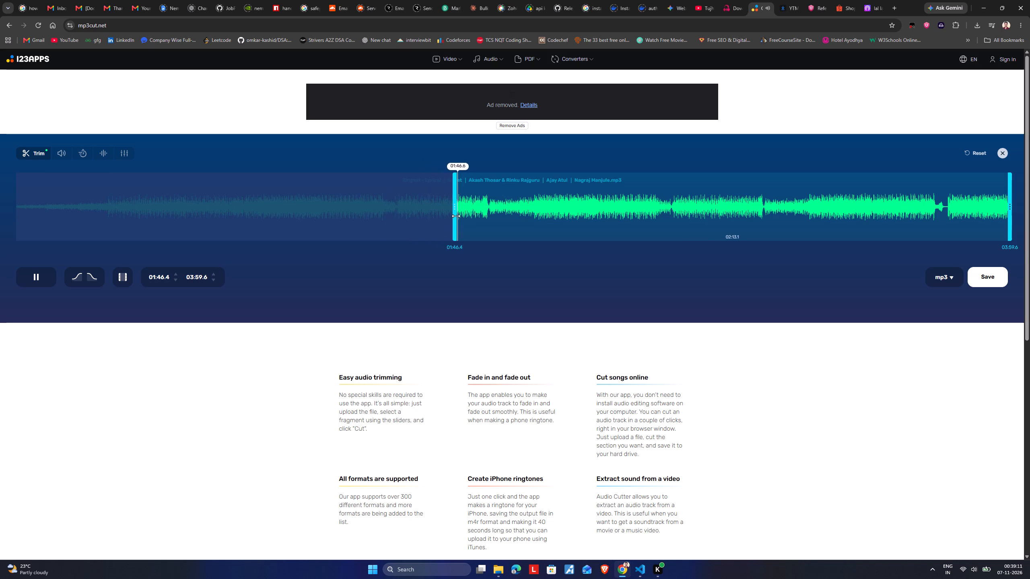
left_click_drag(456, 216, 497, 225)
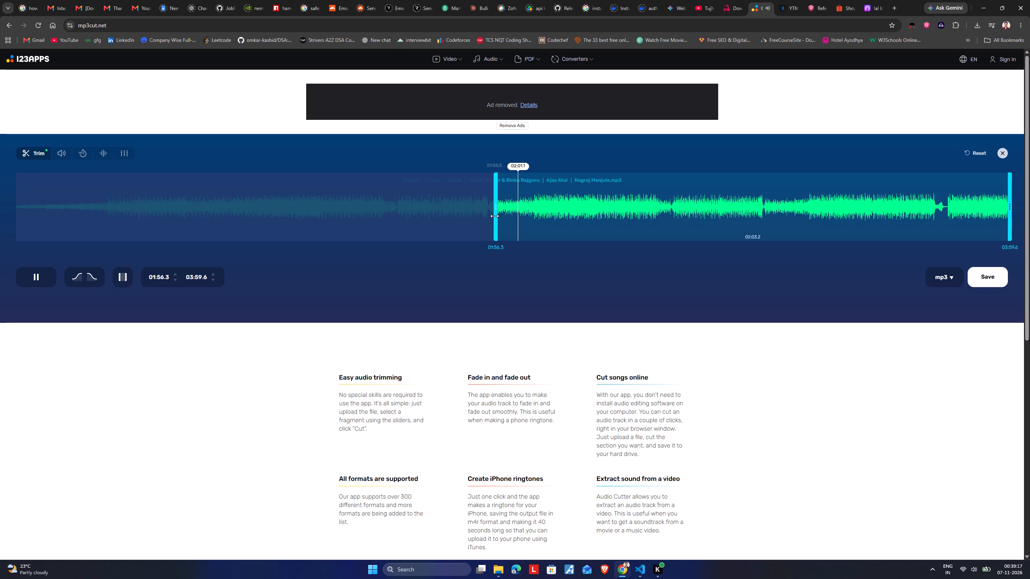
left_click_drag(494, 216, 480, 211)
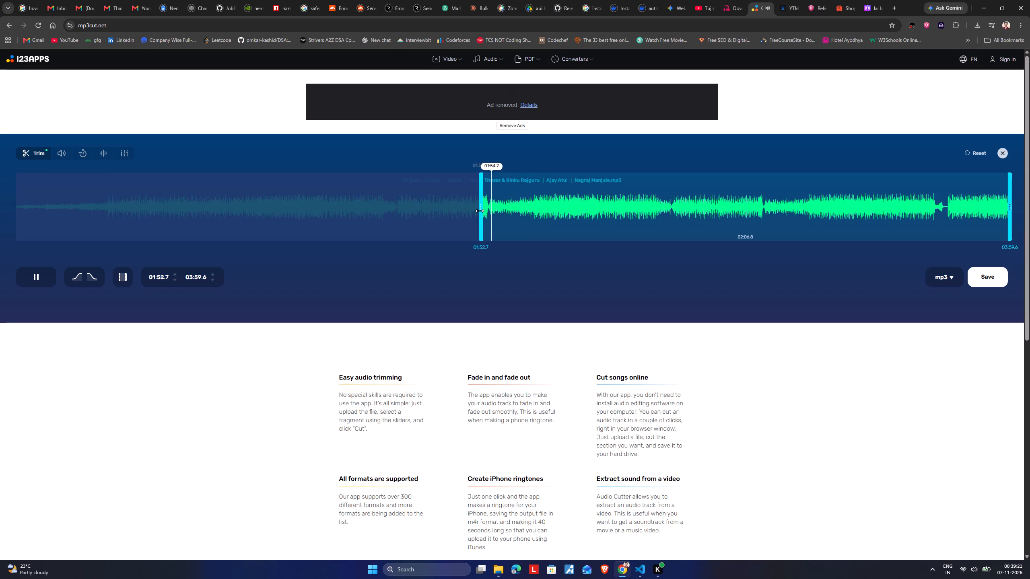
left_click_drag(480, 211, 473, 209)
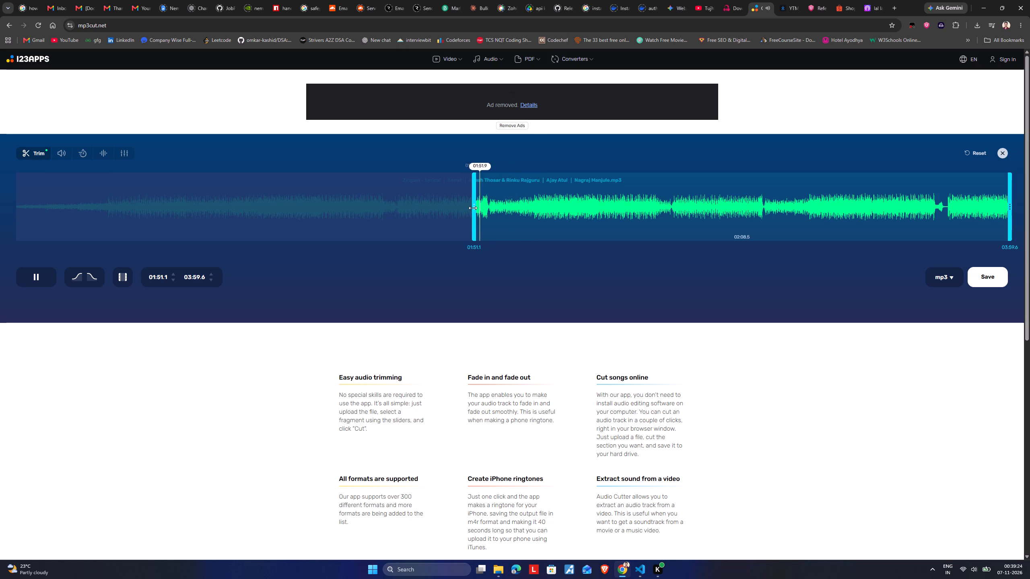
left_click_drag(473, 208, 463, 205)
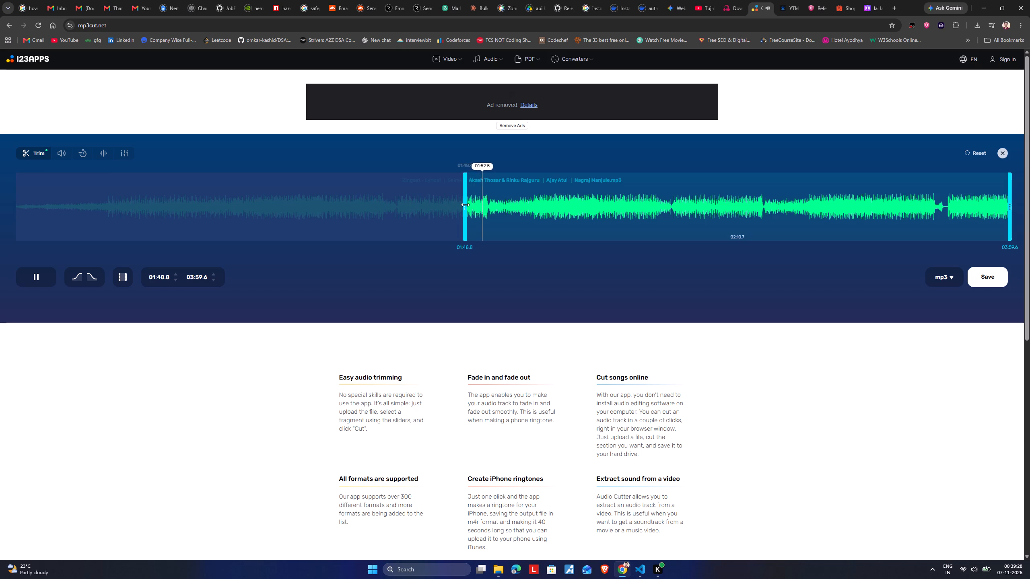
left_click_drag(465, 205, 475, 208)
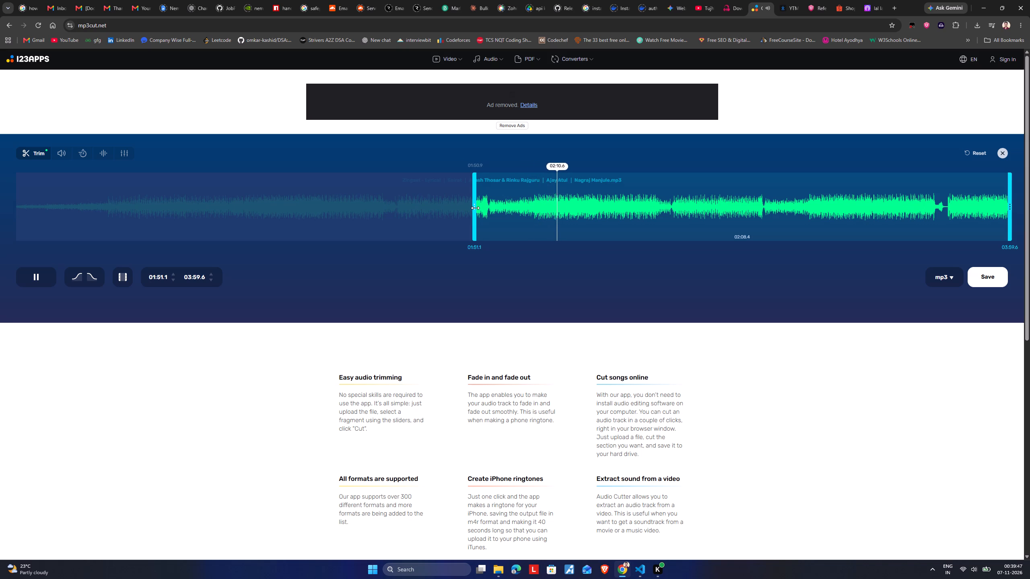
left_click_drag(475, 208, 468, 207)
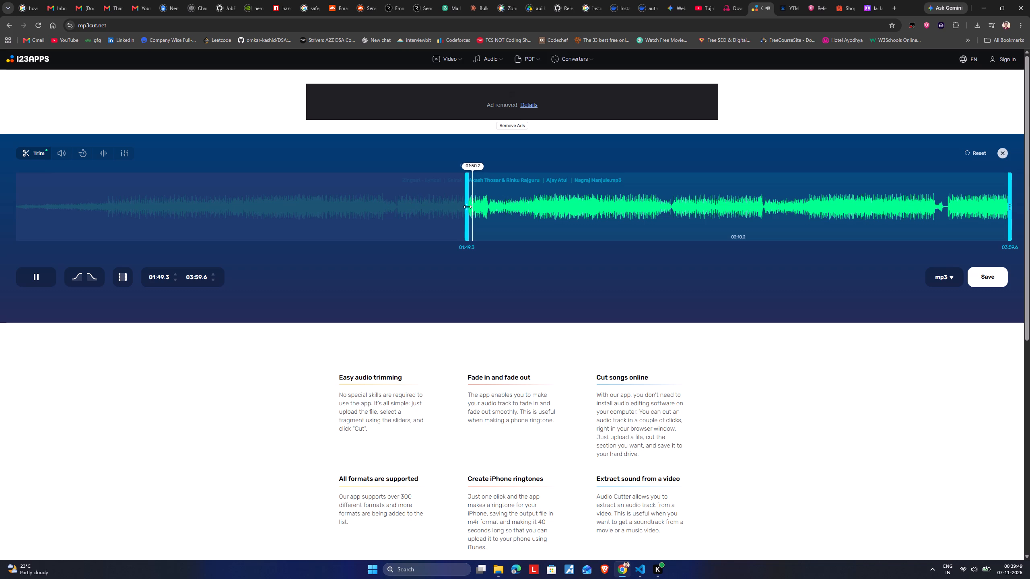
Fine-tune the trim start of "Zingaat" by ear in small decrements to 01:47.0.
left_click(468, 207)
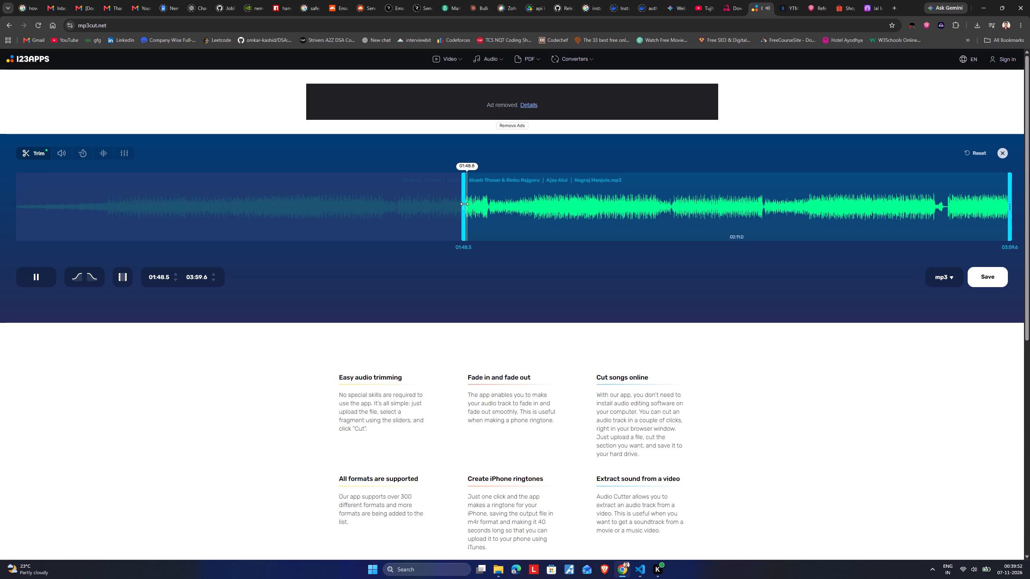
double_click(173, 278)
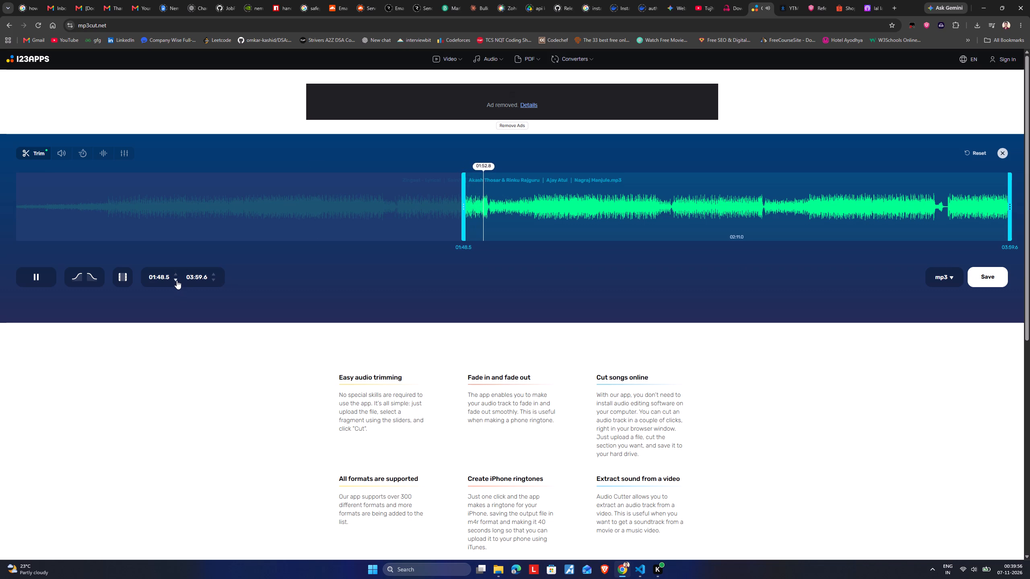
triple_click(177, 280)
triple_click(177, 280)
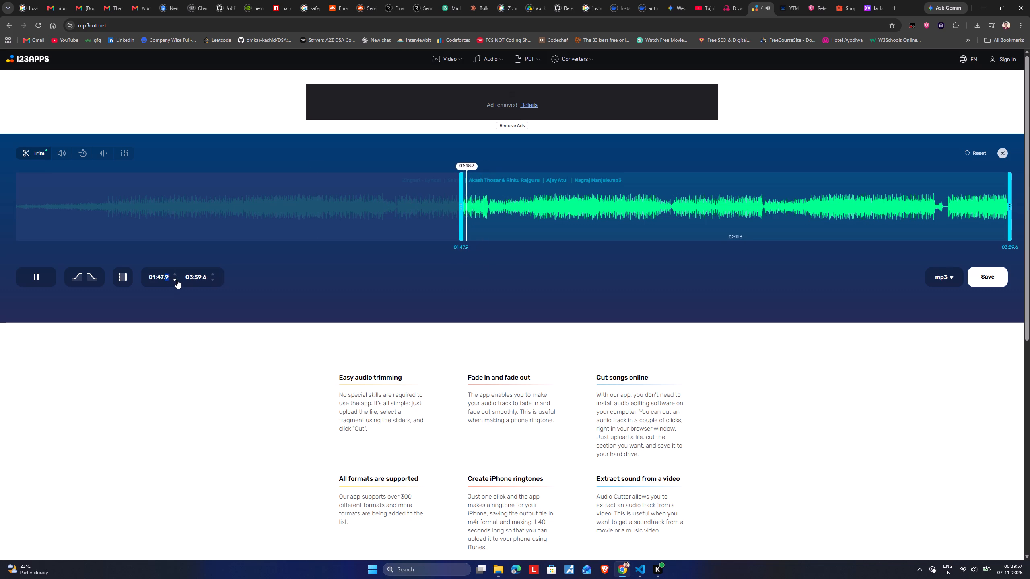
left_click(176, 280)
left_click(175, 280)
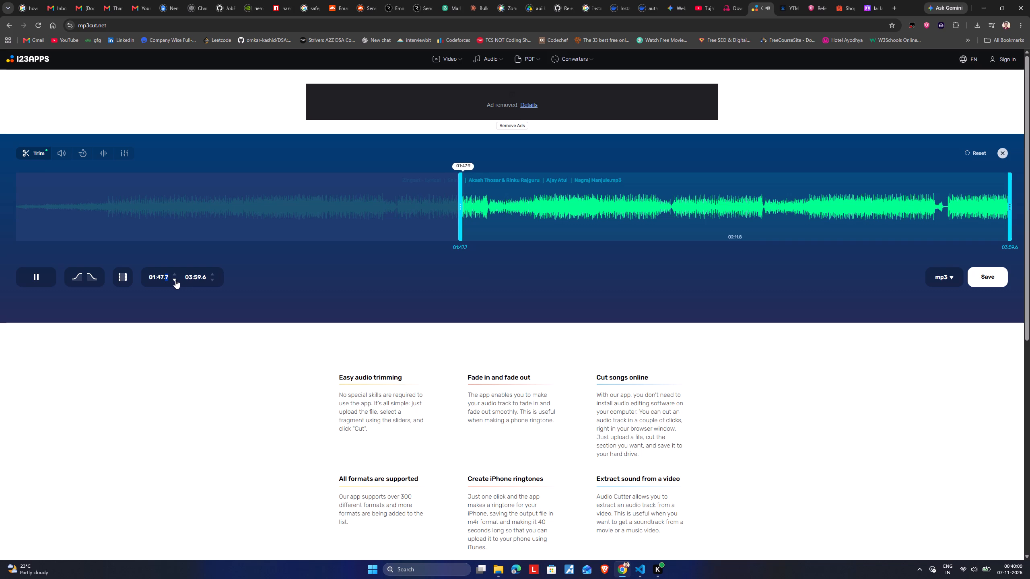
triple_click(175, 280)
triple_click(175, 279)
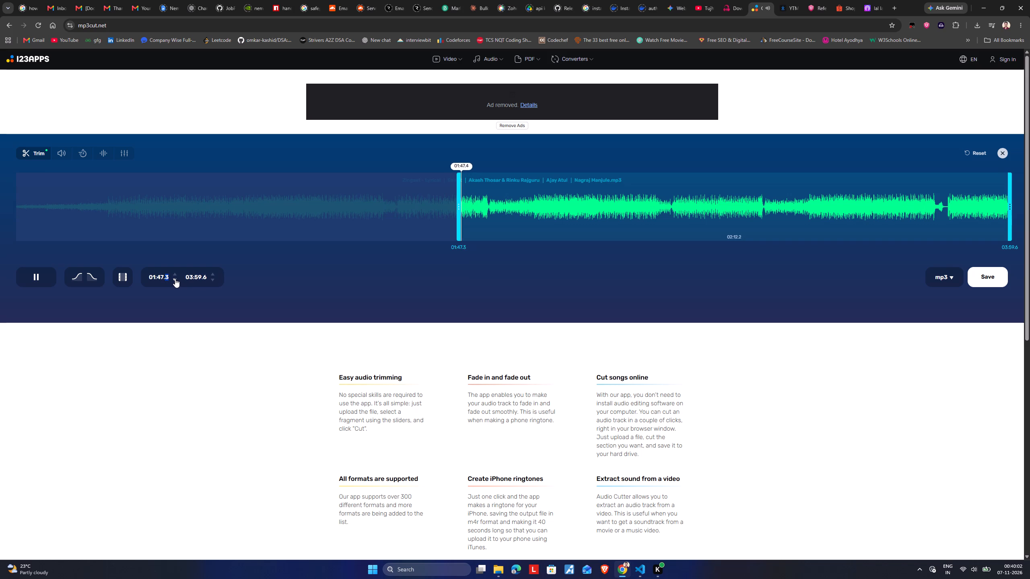
left_click(175, 279)
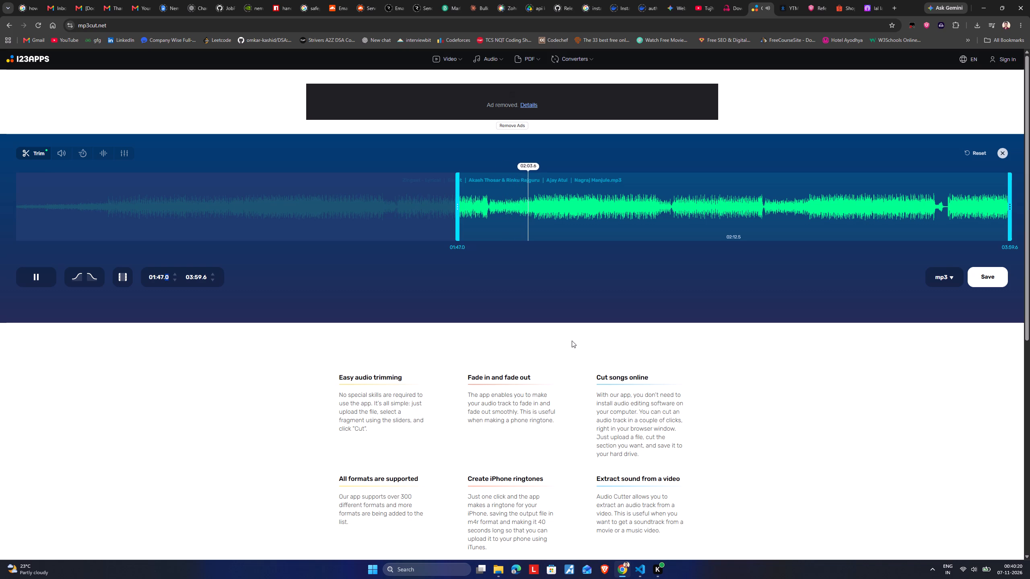
Move the trim start of "Zingaat" earlier by ear, trying points back to about 01:36.8, and settle it at 01:43.0.
left_click(171, 279)
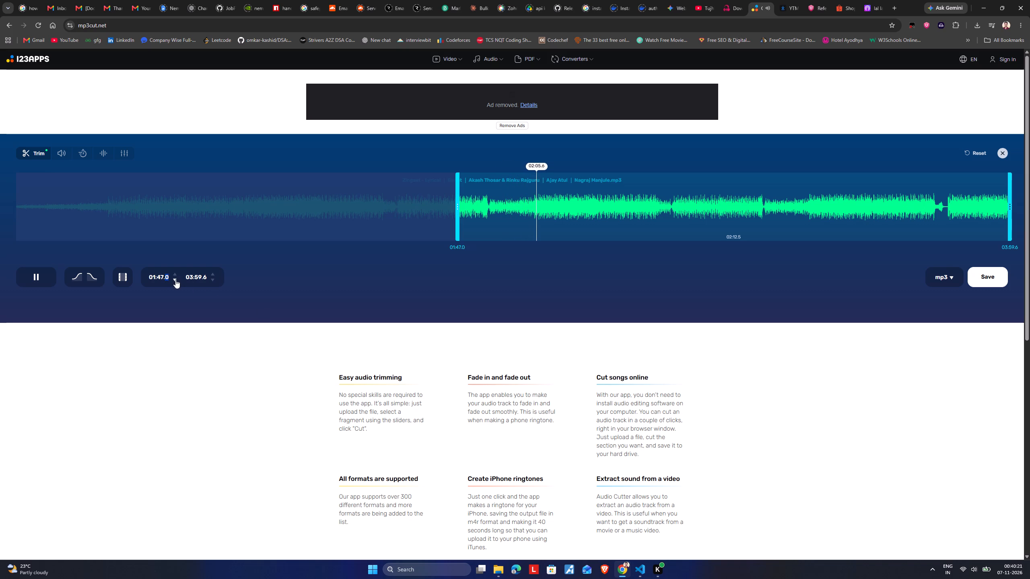
triple_click(177, 282)
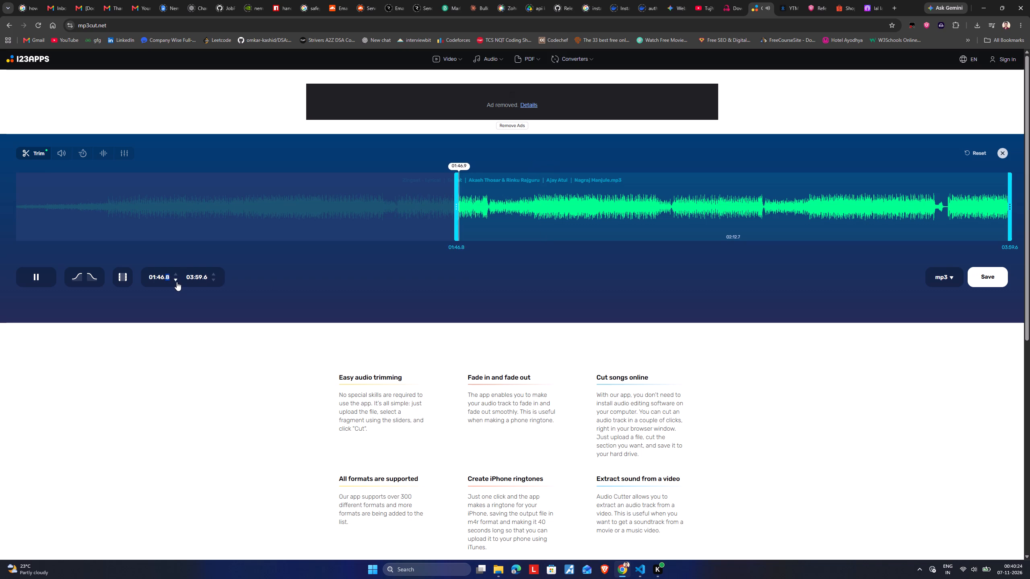
left_click(176, 282)
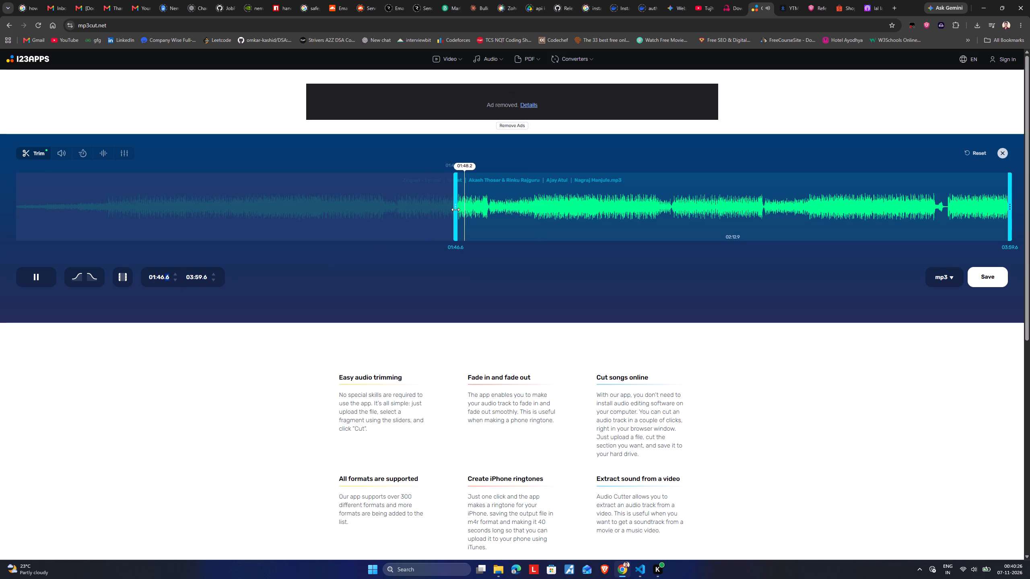
left_click_drag(454, 207, 413, 202)
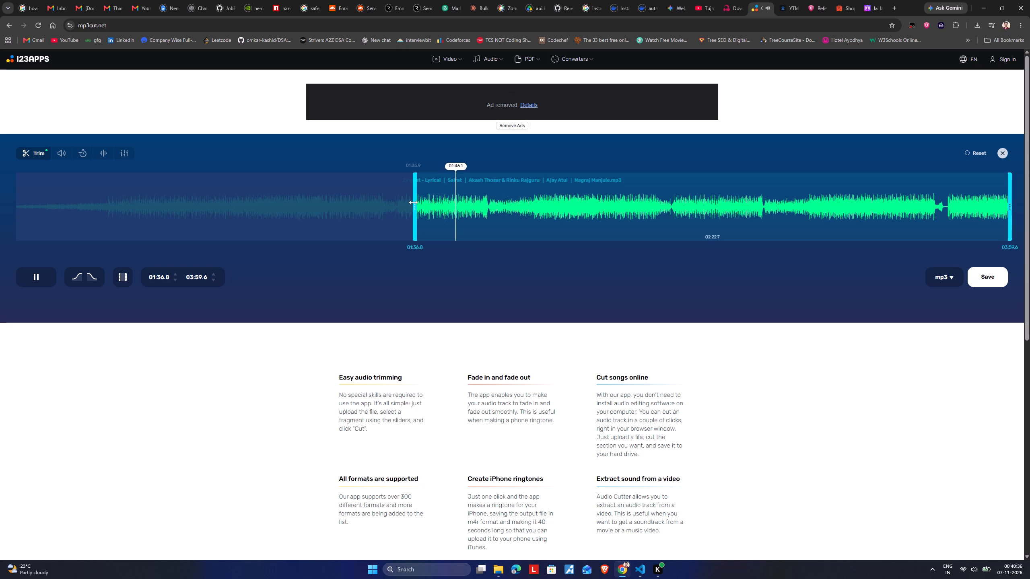
left_click_drag(413, 202, 445, 202)
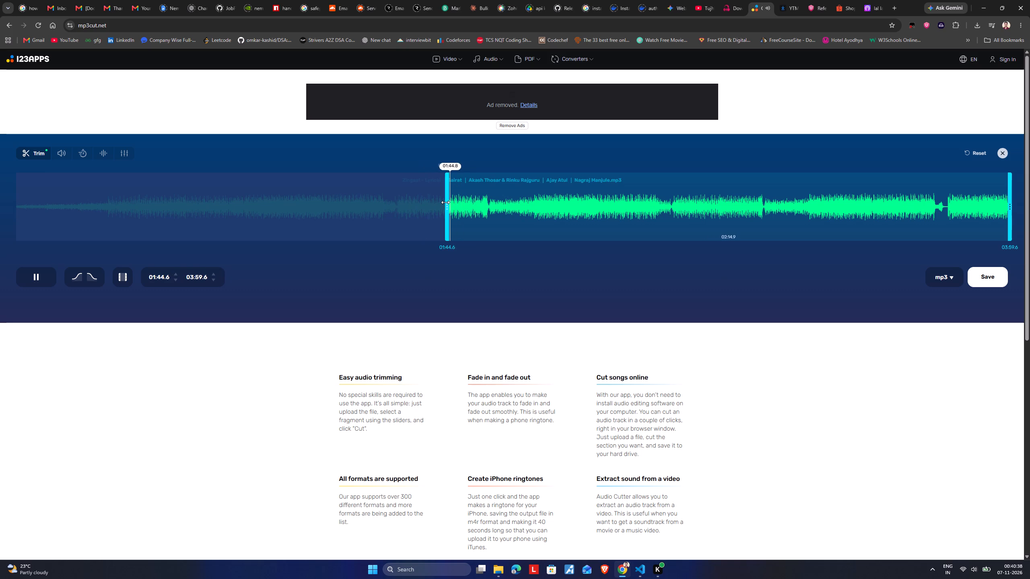
left_click_drag(445, 202, 433, 200)
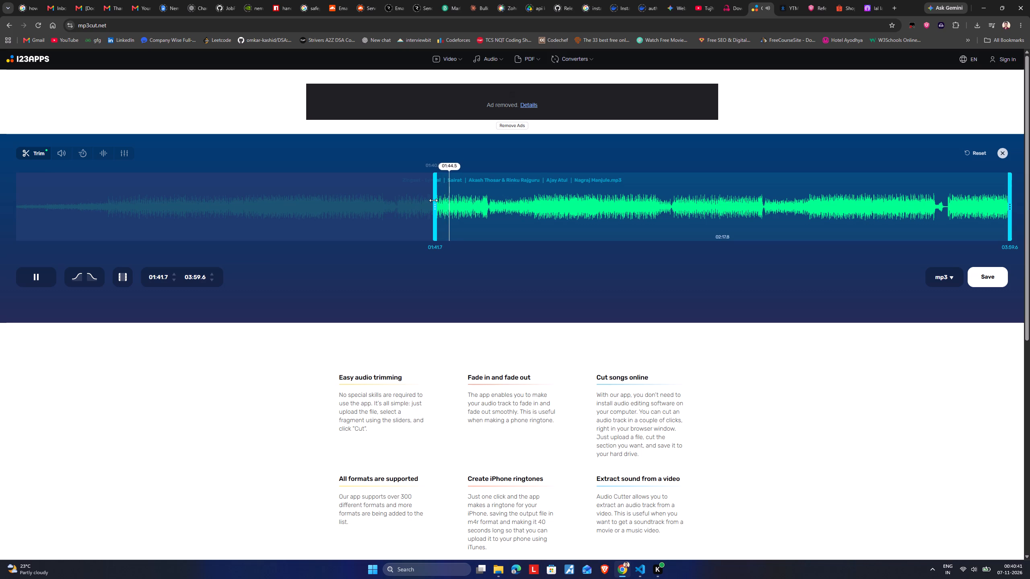
left_click_drag(433, 200, 439, 200)
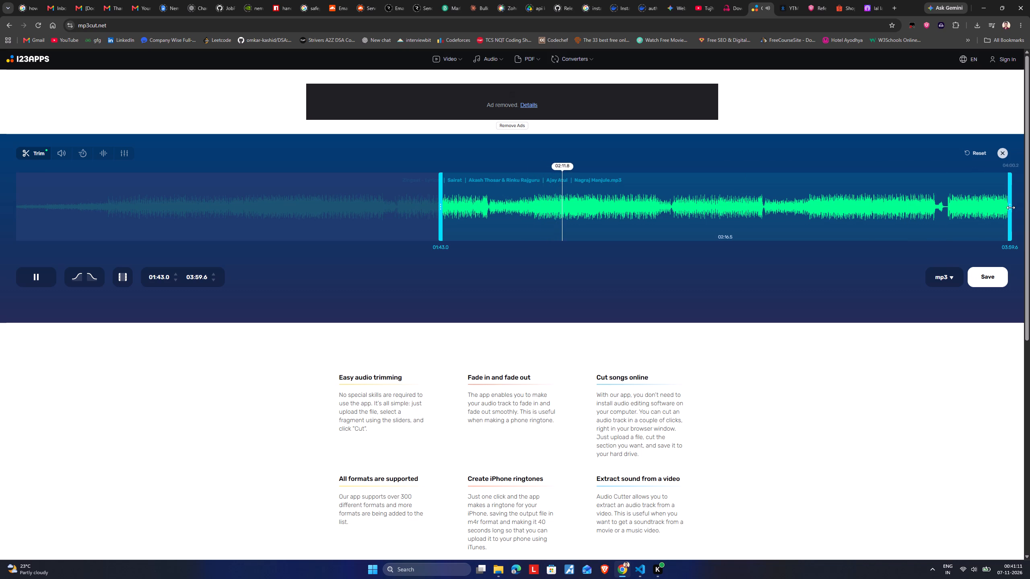
Bring the trim end of "Zingaat" in to about 02:21.3, playing back the ending to judge the cut.
left_click_drag(1011, 207, 586, 201)
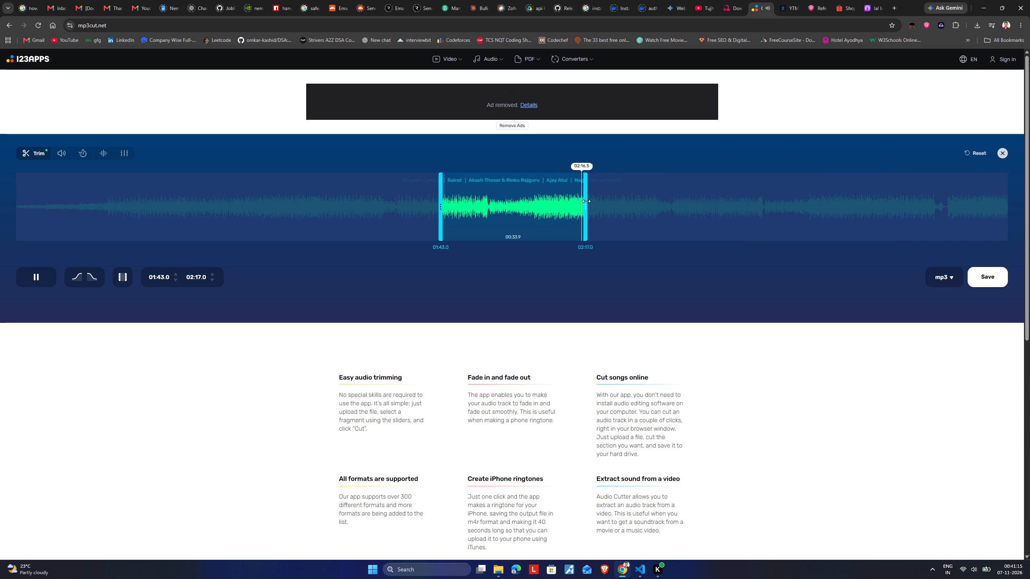
left_click_drag(586, 201, 577, 197)
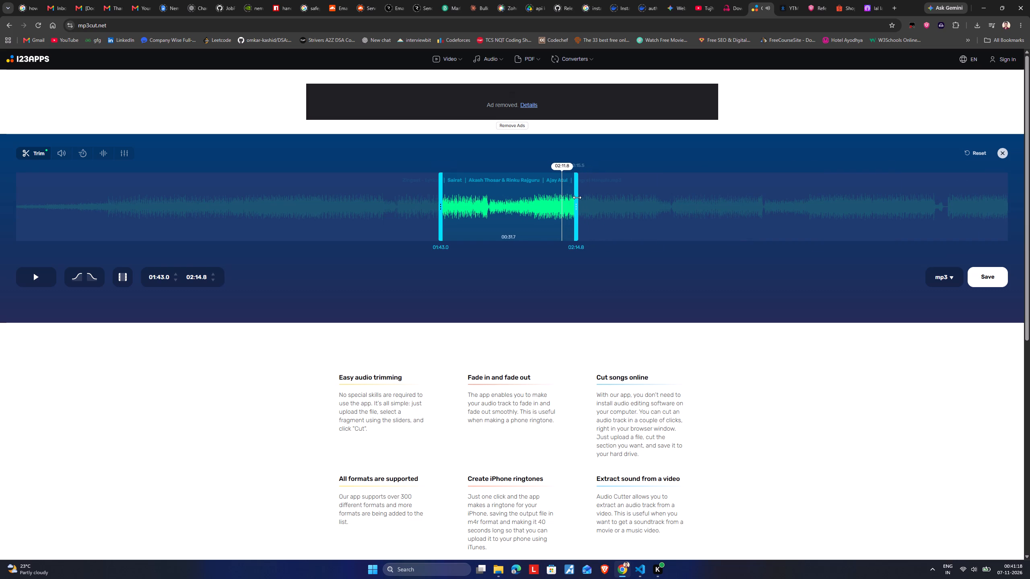
left_click_drag(577, 197, 592, 202)
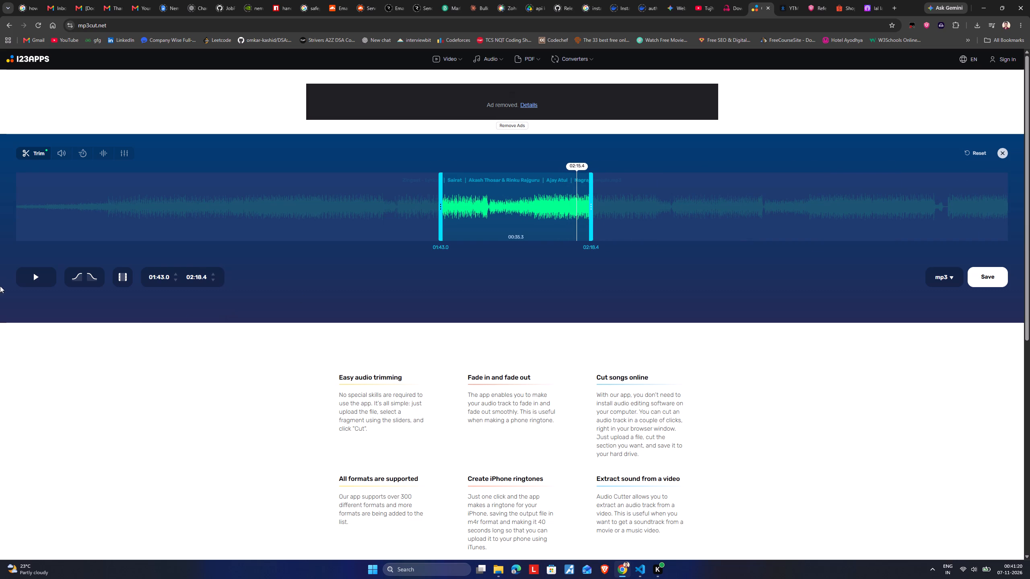
left_click(31, 270)
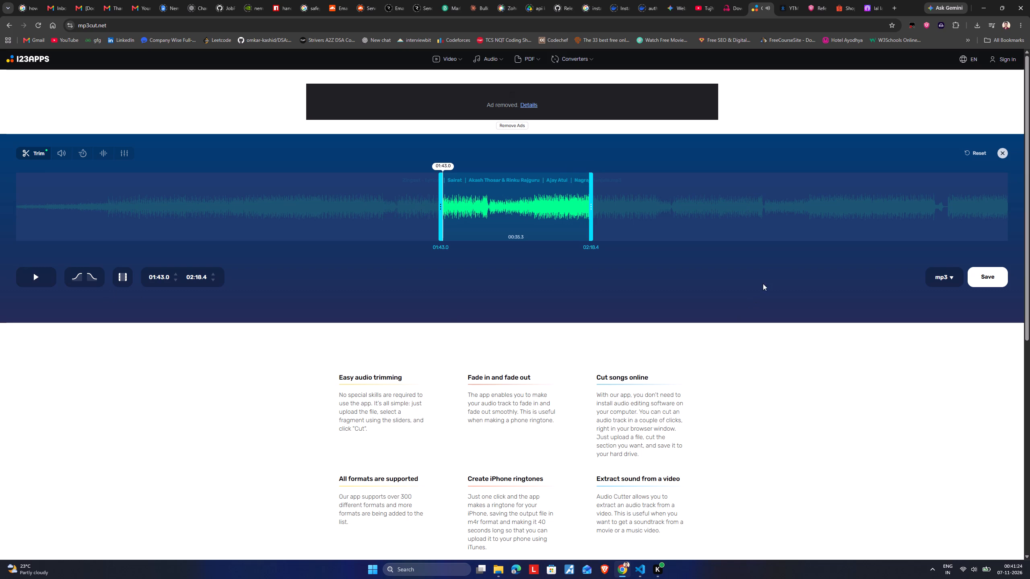
left_click_drag(591, 209, 604, 210)
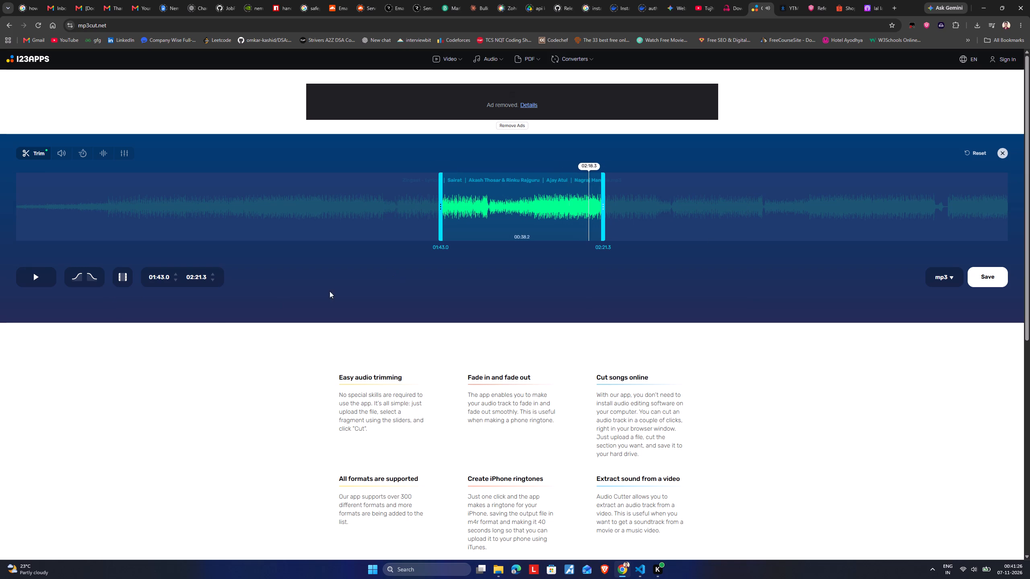
left_click(47, 276)
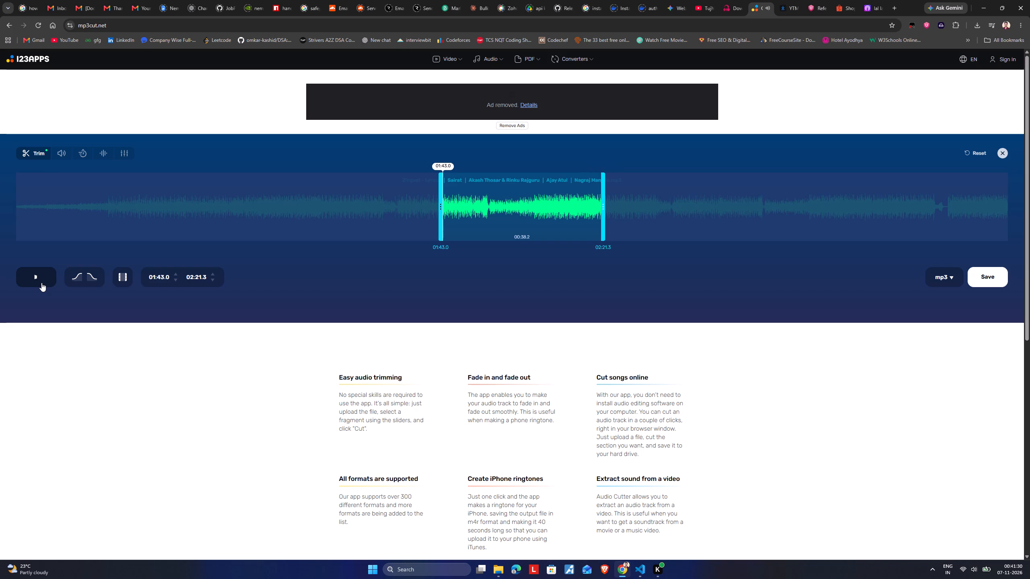
Fine-tune the trim end of "Zingaat" by ear to 02:20.9 and play the clip from its start.
left_click(602, 209)
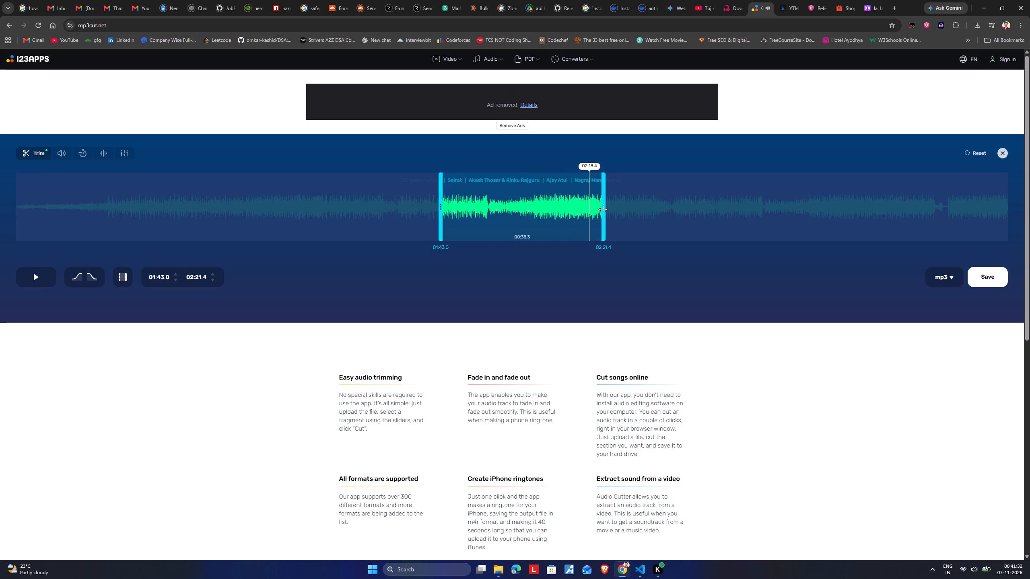
left_click(43, 286)
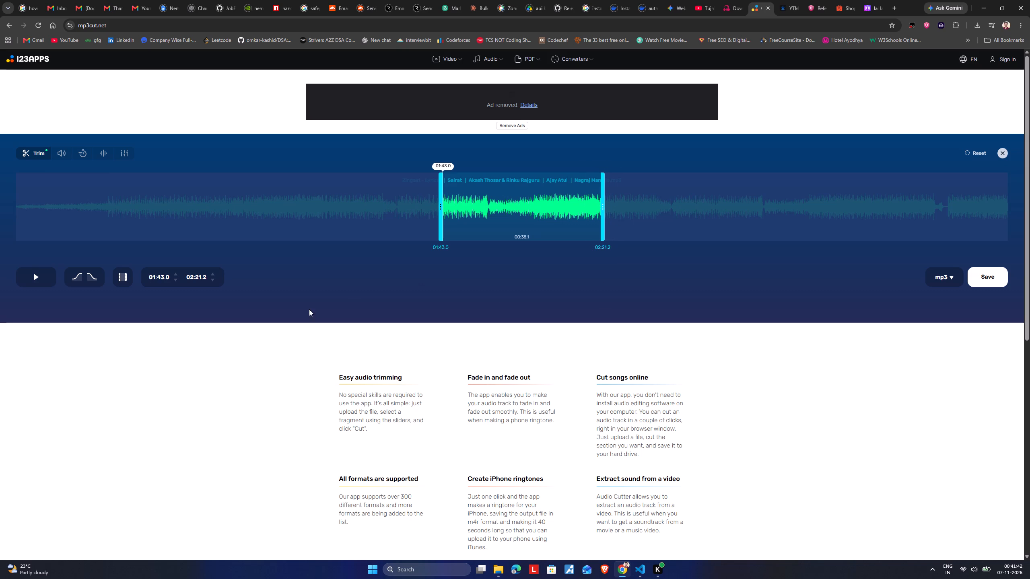
left_click(211, 278)
triple_click(212, 281)
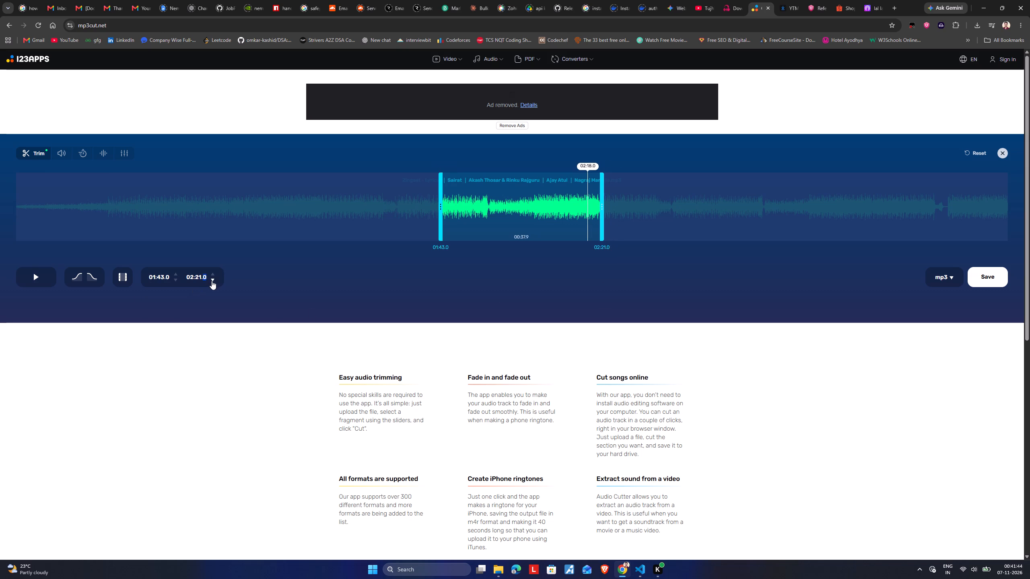
left_click(30, 276)
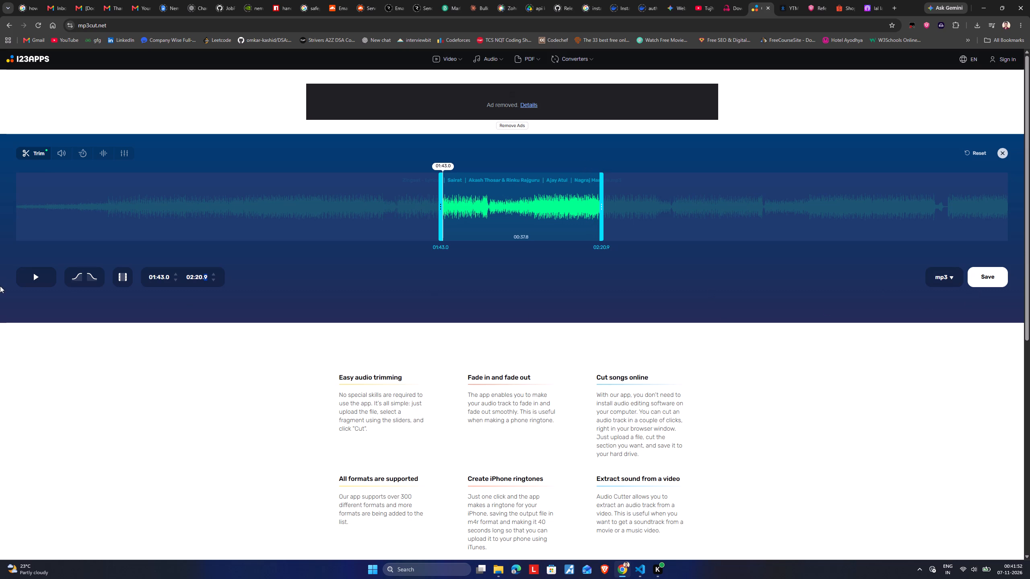
left_click(35, 274)
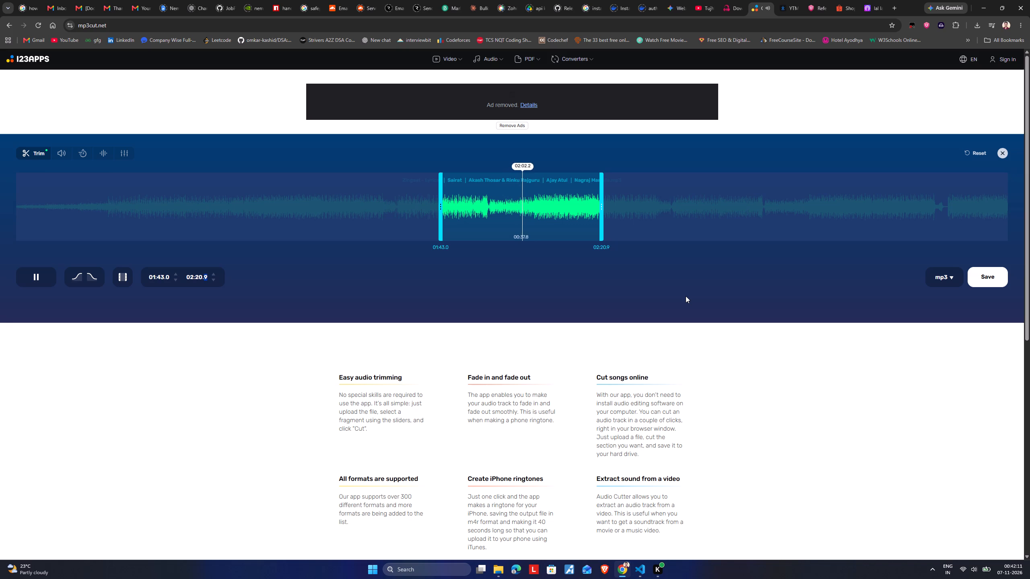
Save the trimmed "Zingaat" clip as an mp3 in the Round2 folder, keeping the suggested file name.
left_click(994, 279)
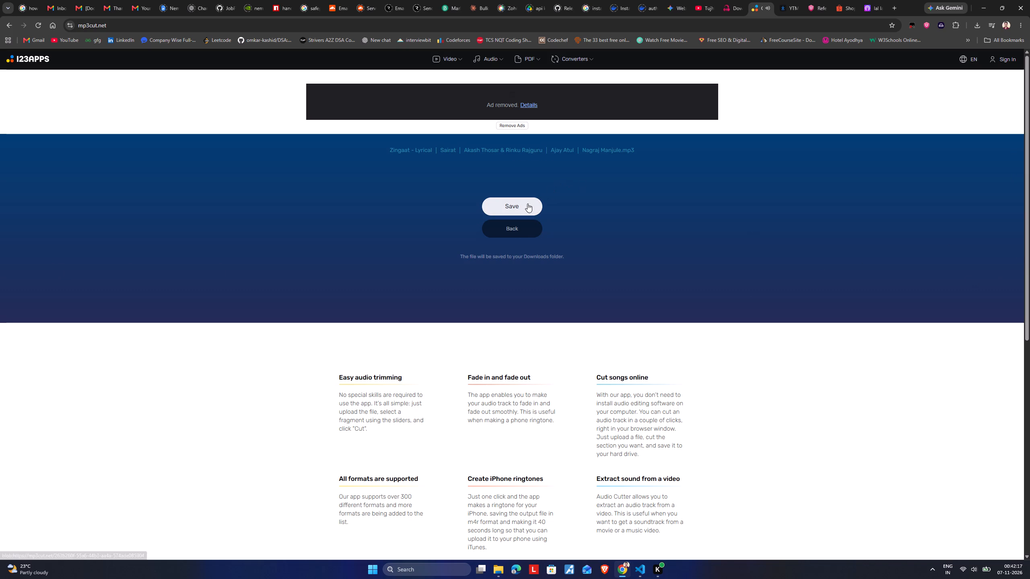
left_click(527, 203)
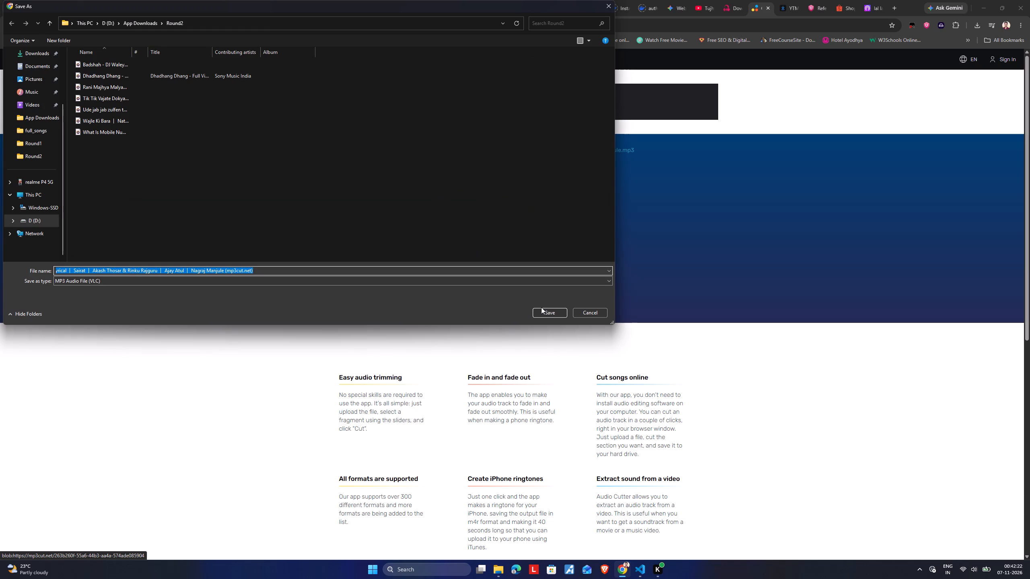
left_click(557, 317)
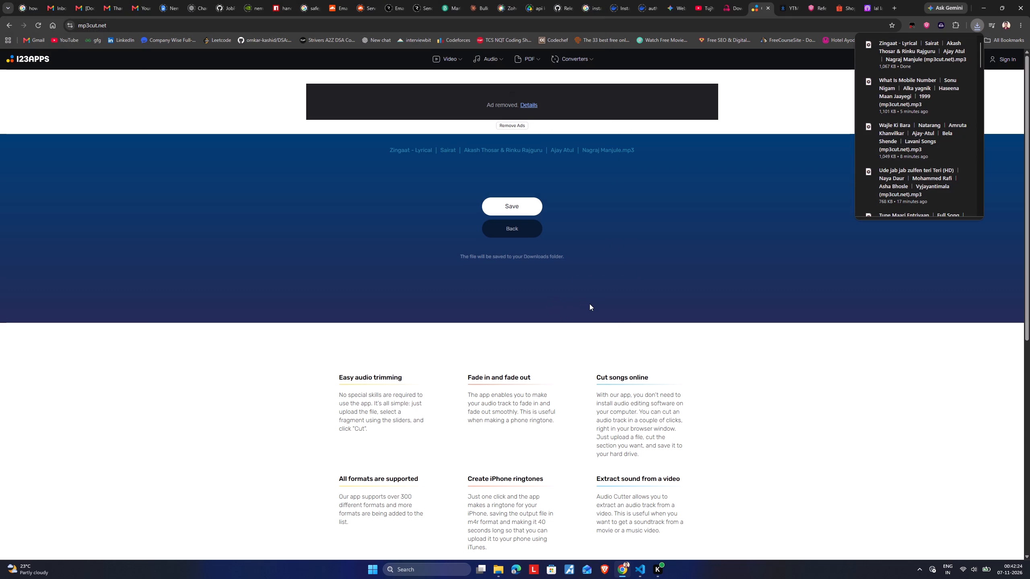
Compare the song list in the full_songs folder with the clips in the Round1 folder in File Explorer.
left_click(499, 568)
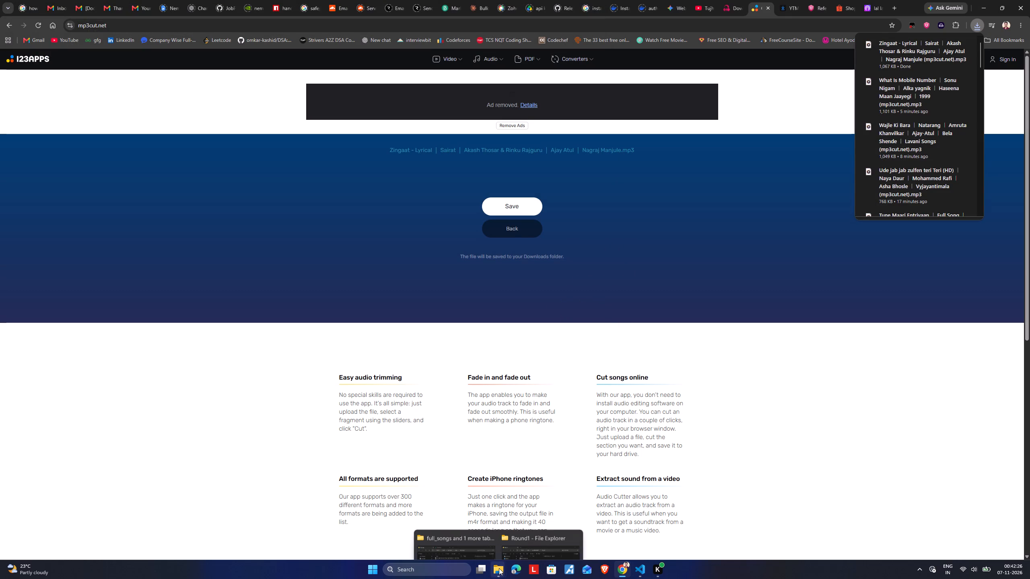
left_click(450, 532)
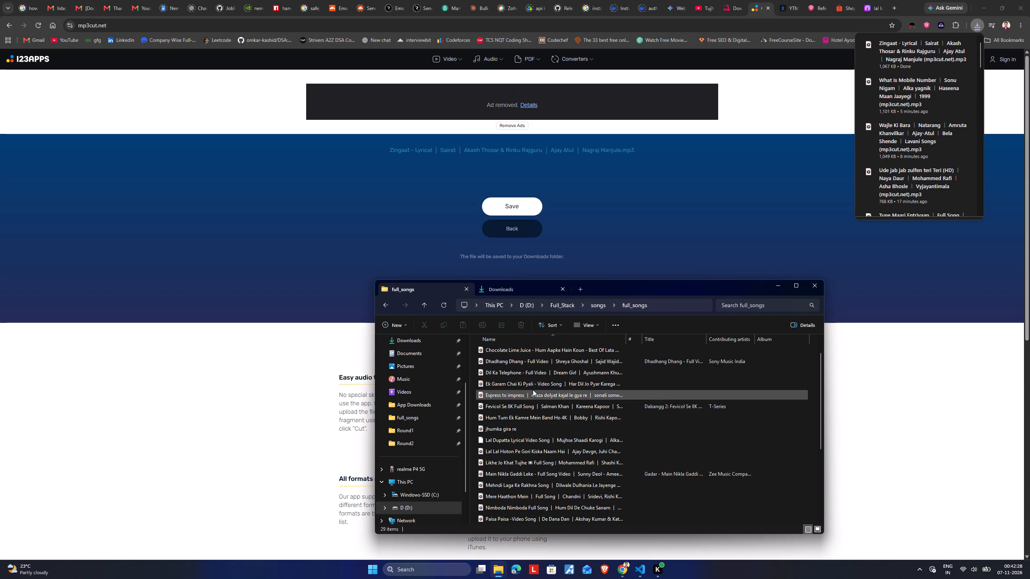
left_click(501, 572)
left_click(546, 527)
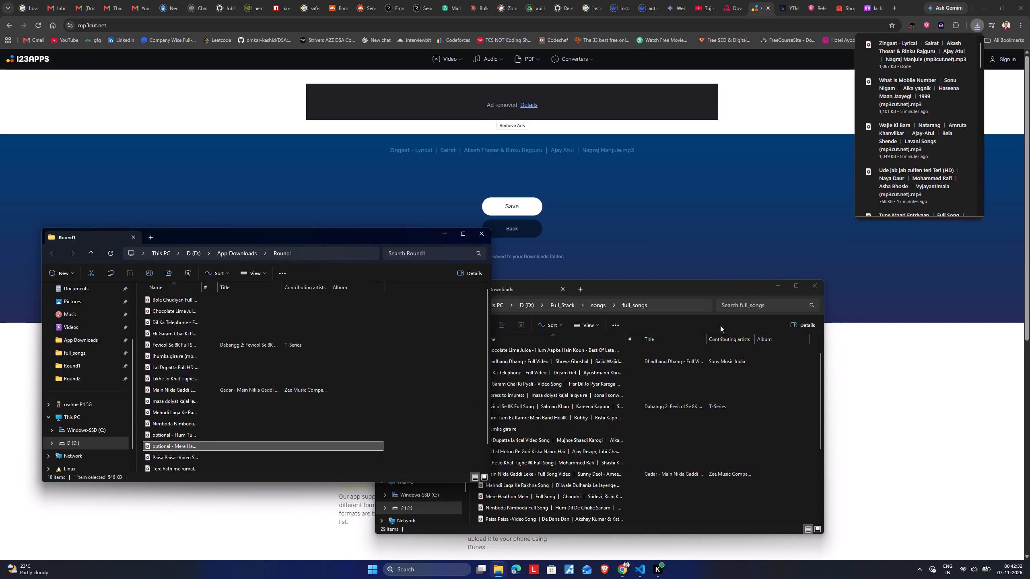
left_click(749, 292)
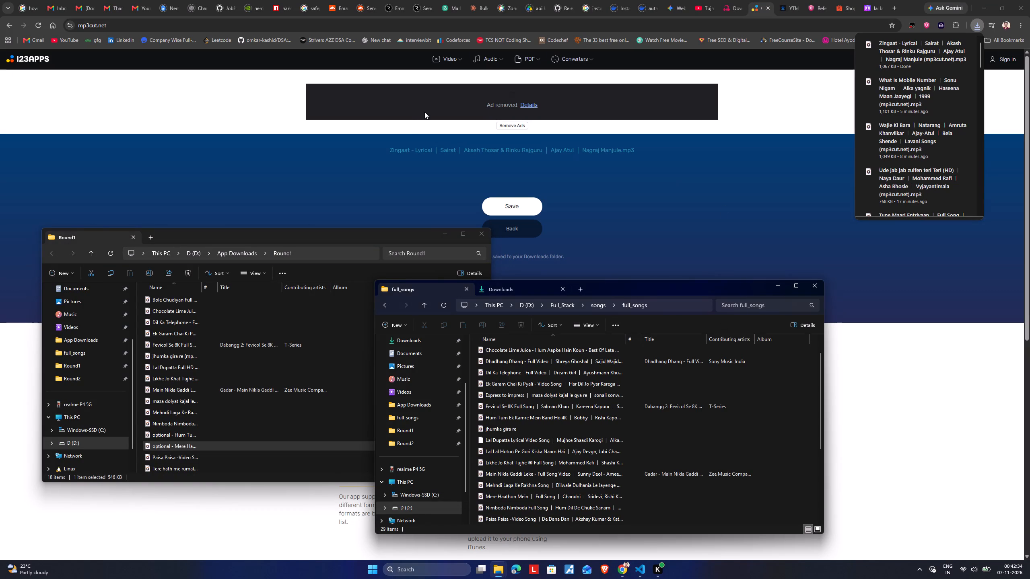
Close the finished "Zingaat" edit and open the Baazigar song "किताबें बहुत सी" from the full_songs folder.
left_click(517, 232)
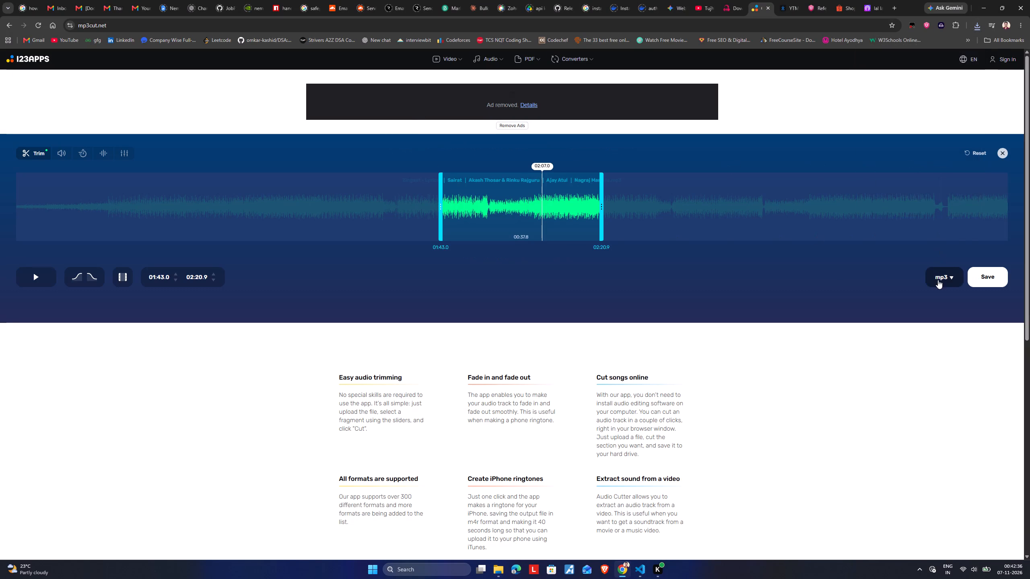
left_click(1001, 149)
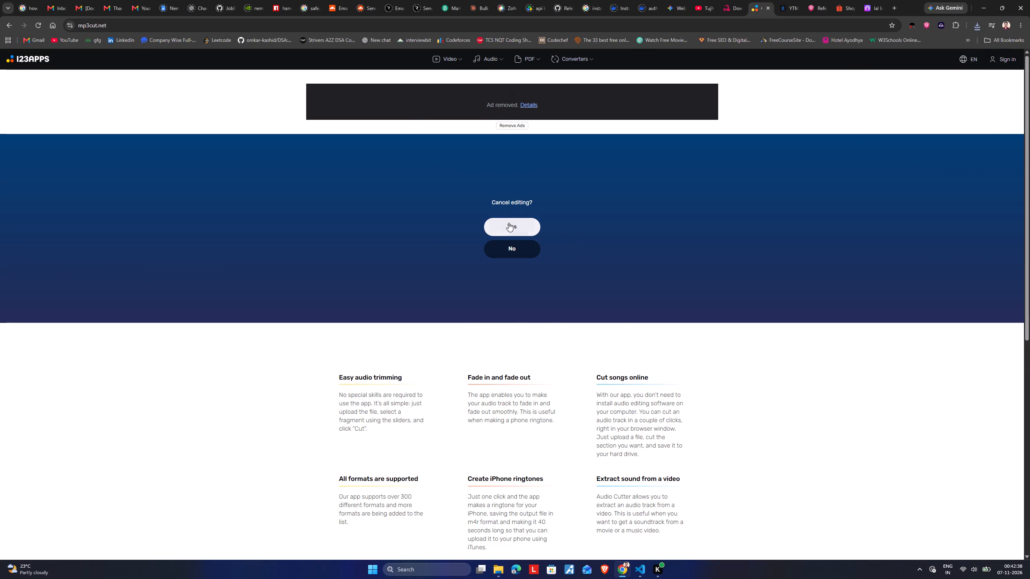
left_click(509, 223)
left_click(504, 219)
scroll(187, 241, "down", 4)
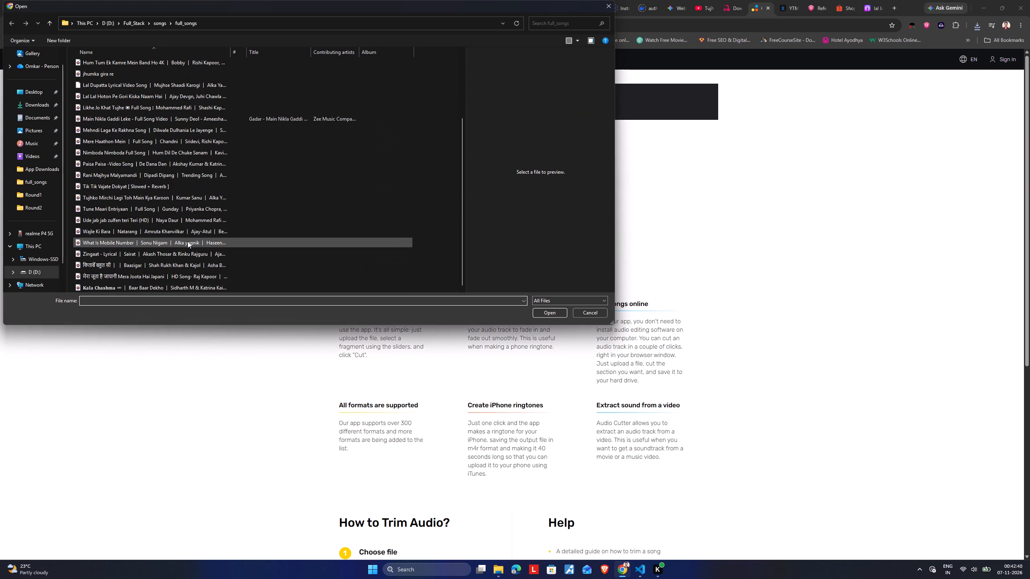
scroll(187, 241, "down", 4)
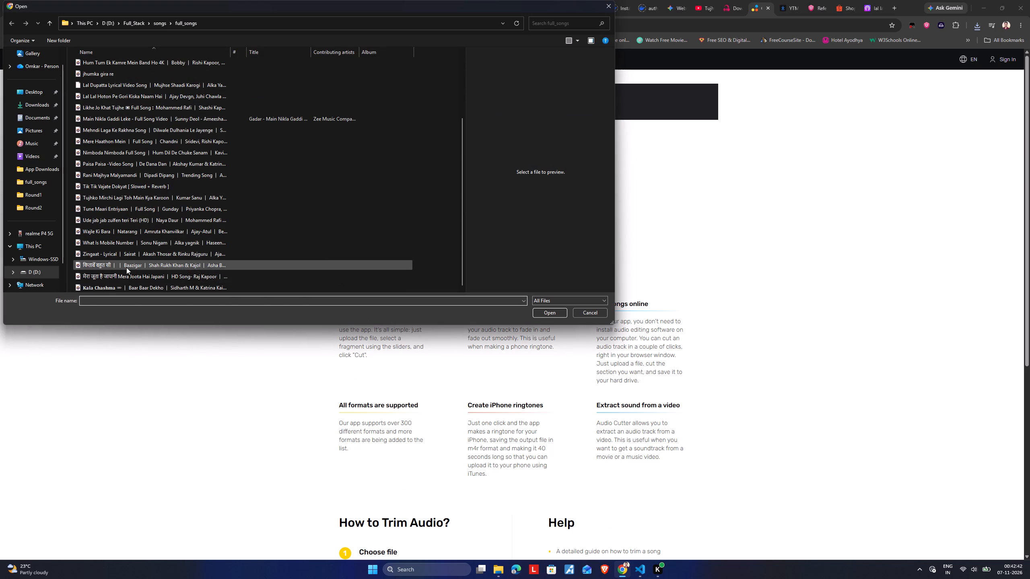
left_click(126, 267)
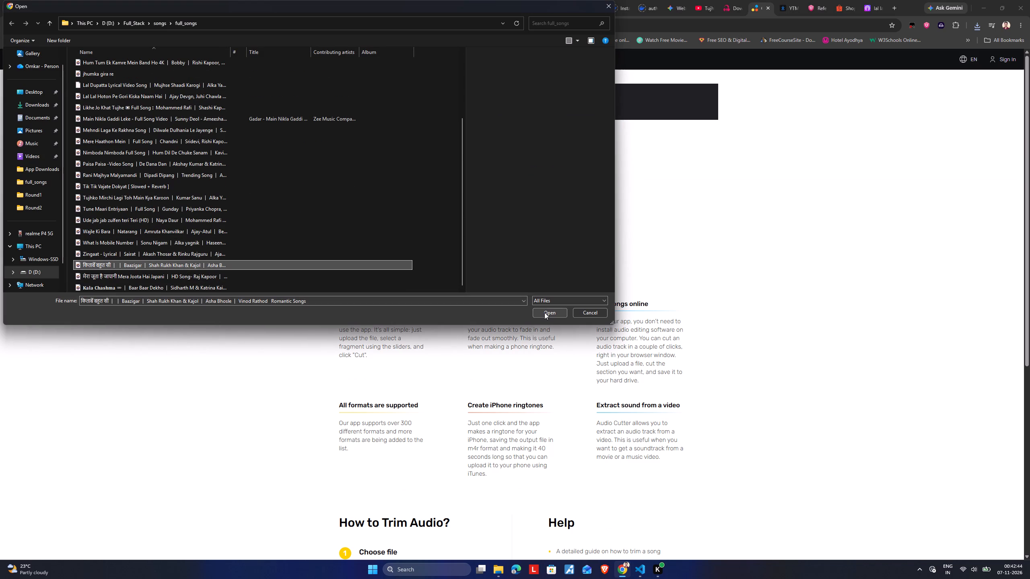
left_click(544, 312)
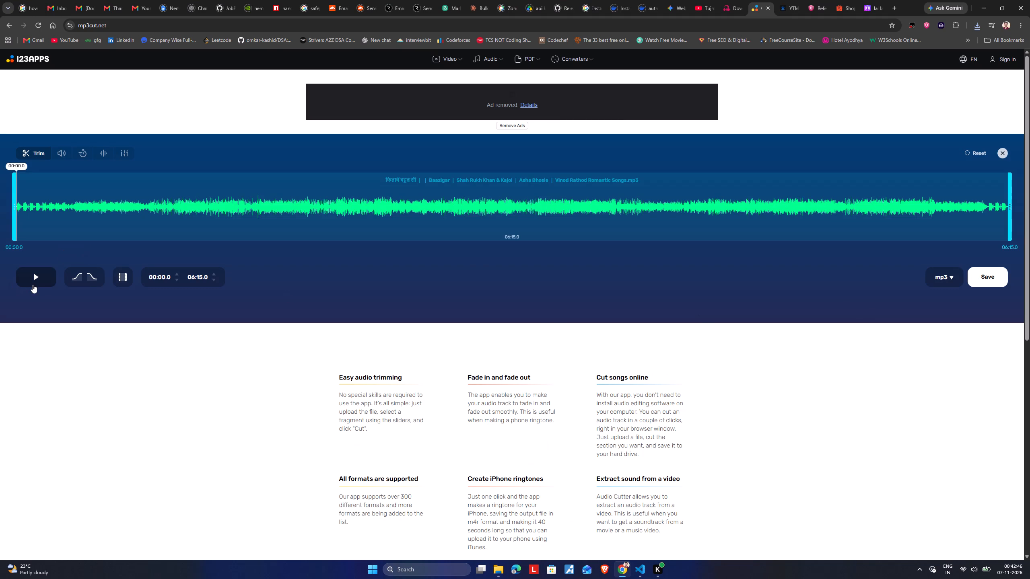
Play "किताबें बहुत सी" and set its trim start by ear to about 00:56.5.
left_click(37, 285)
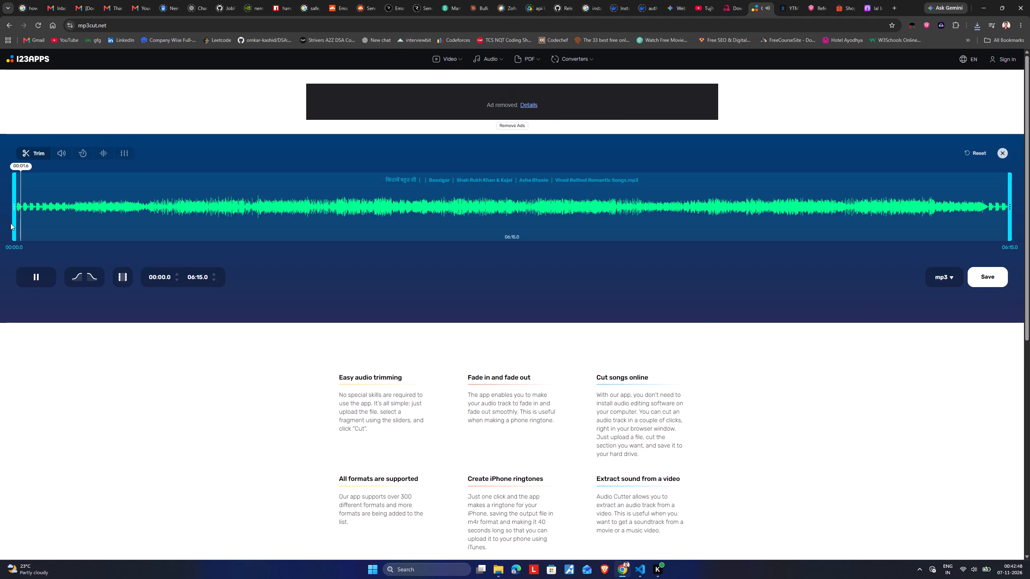
left_click_drag(14, 209, 32, 212)
left_click_drag(32, 212, 34, 213)
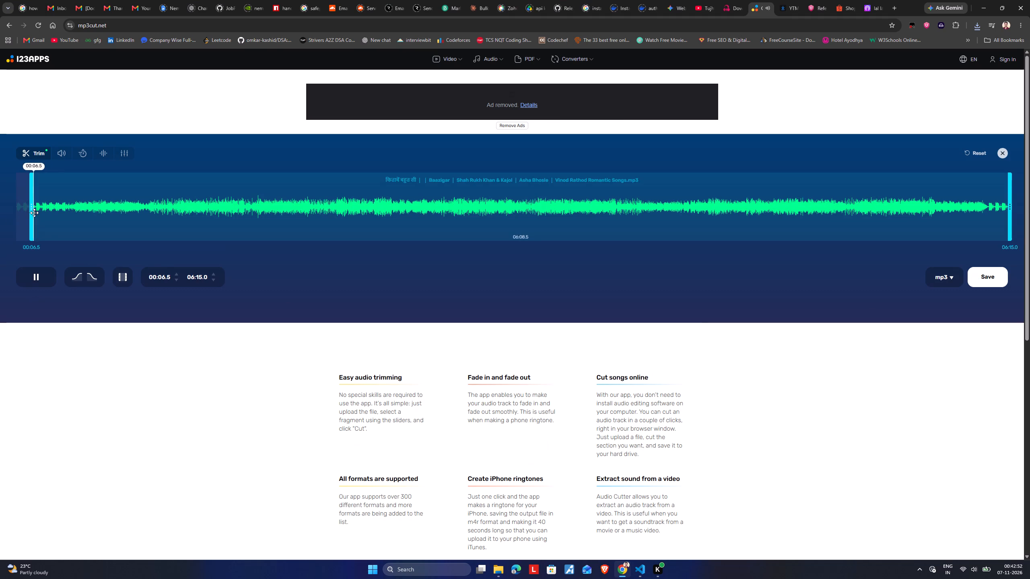
left_click_drag(34, 213, 45, 214)
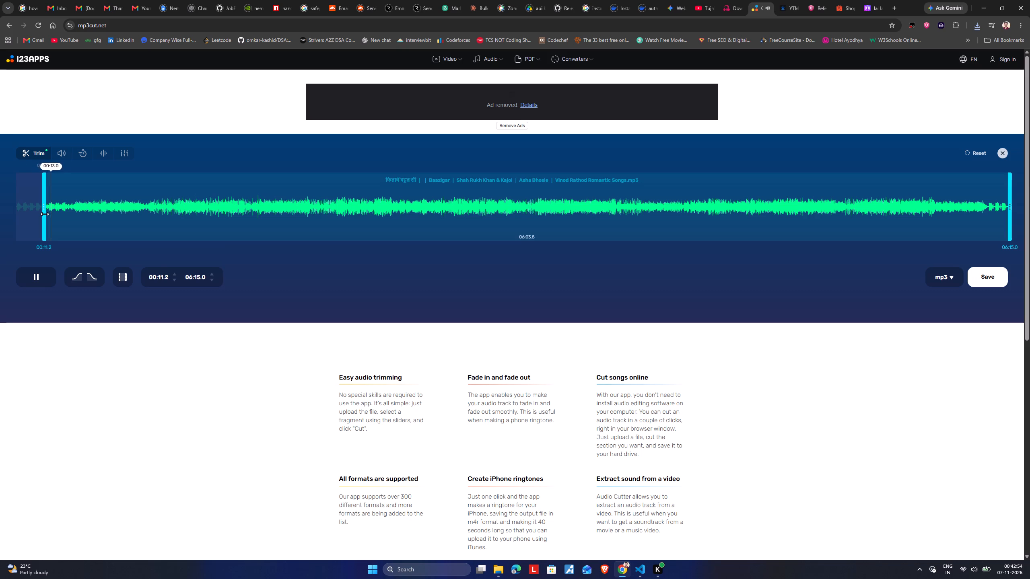
left_click_drag(45, 214, 53, 216)
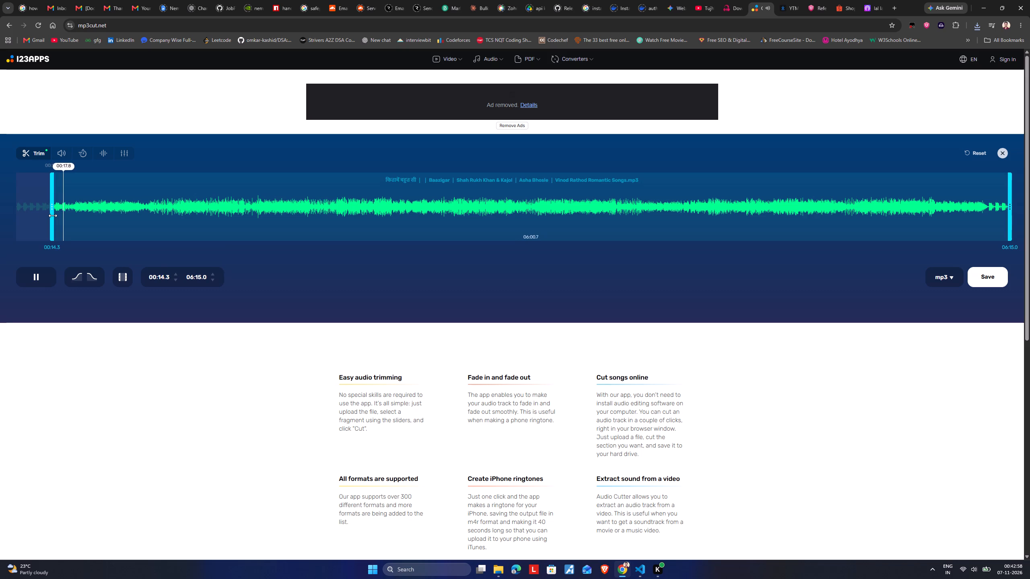
left_click_drag(53, 216, 65, 216)
left_click_drag(65, 216, 71, 215)
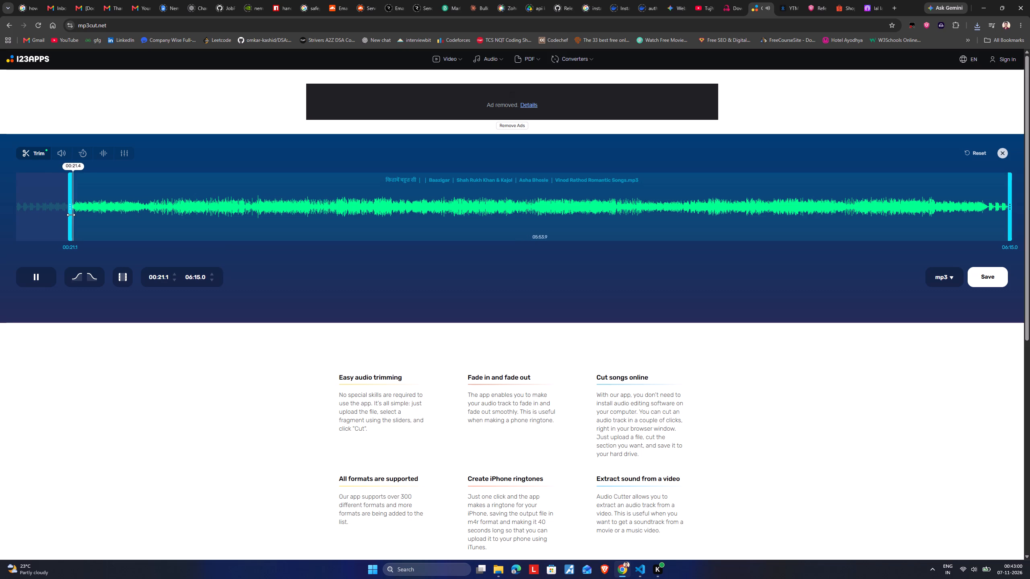
left_click_drag(71, 215, 94, 215)
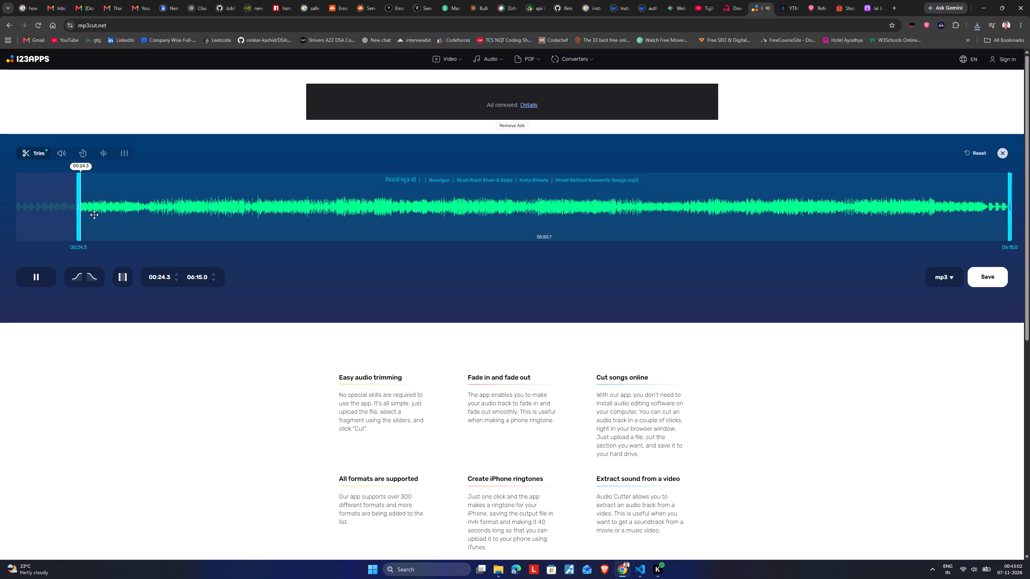
left_click_drag(94, 215, 100, 215)
left_click_drag(100, 215, 151, 219)
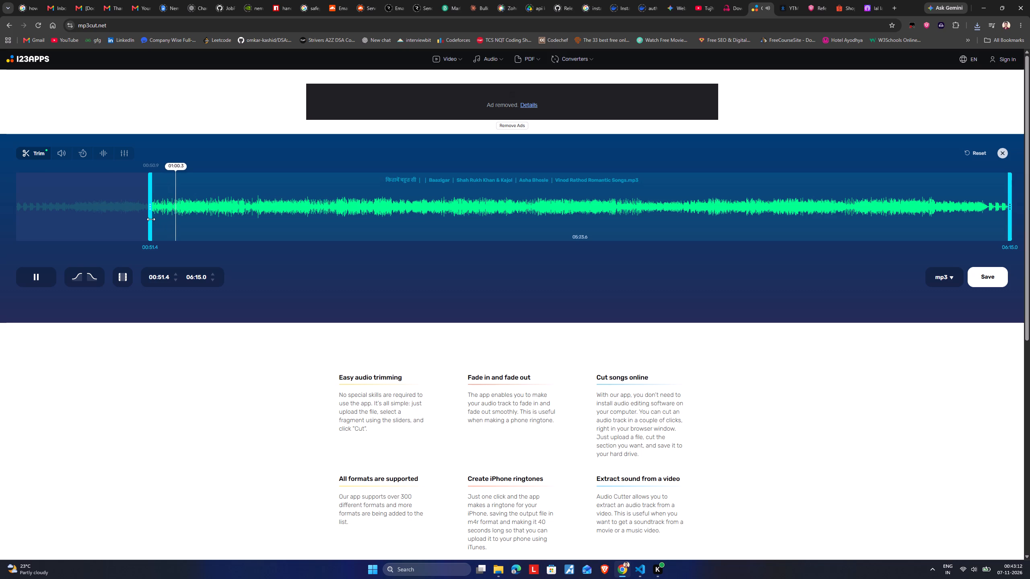
left_click_drag(151, 219, 160, 221)
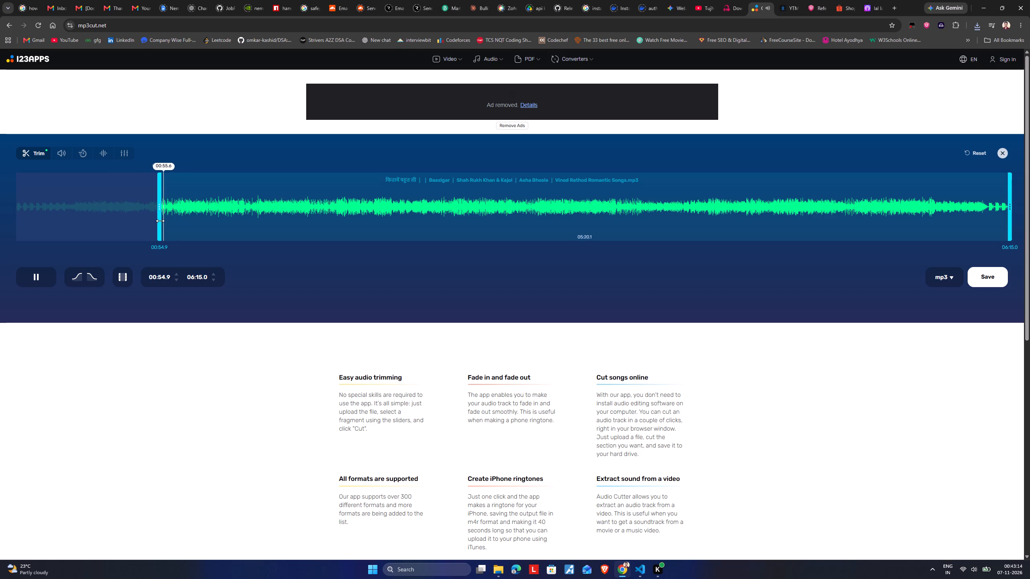
left_click_drag(158, 211, 164, 210)
left_click(164, 210)
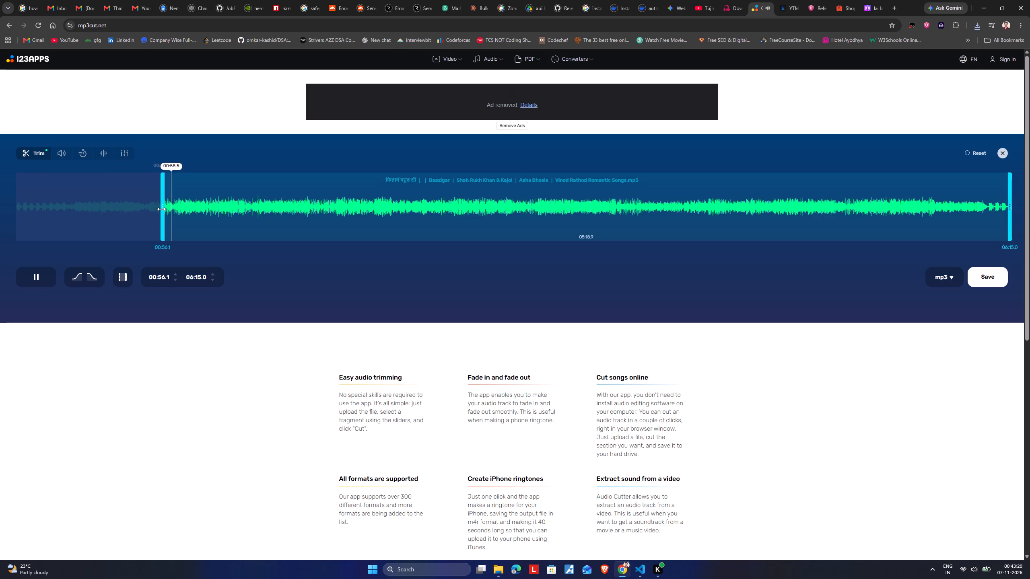
left_click_drag(161, 209, 152, 207)
left_click_drag(152, 207, 163, 209)
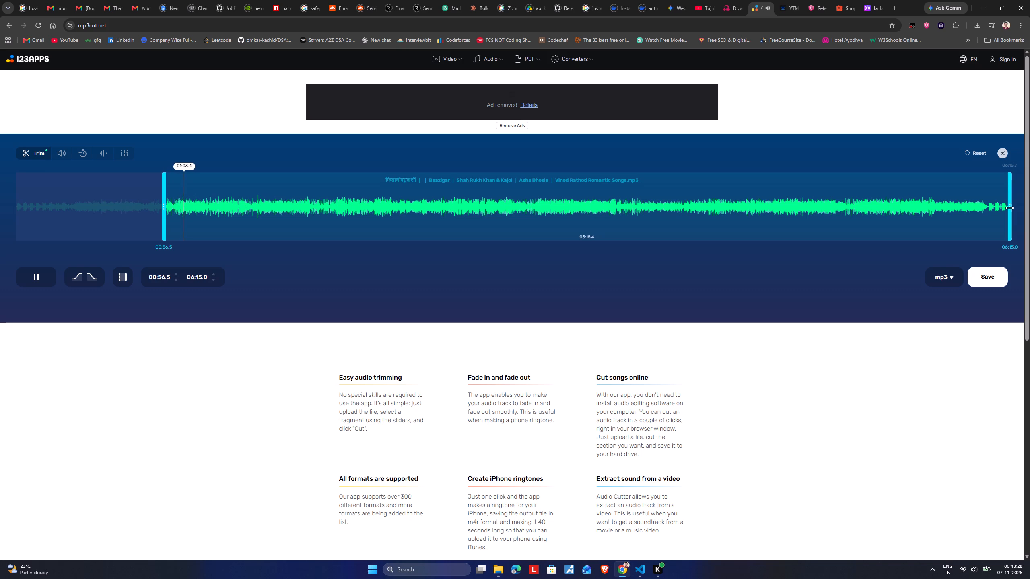
Set the trim end of "किताबें बहुत सी" by ear to about 01:51.5.
left_click_drag(1009, 208, 337, 204)
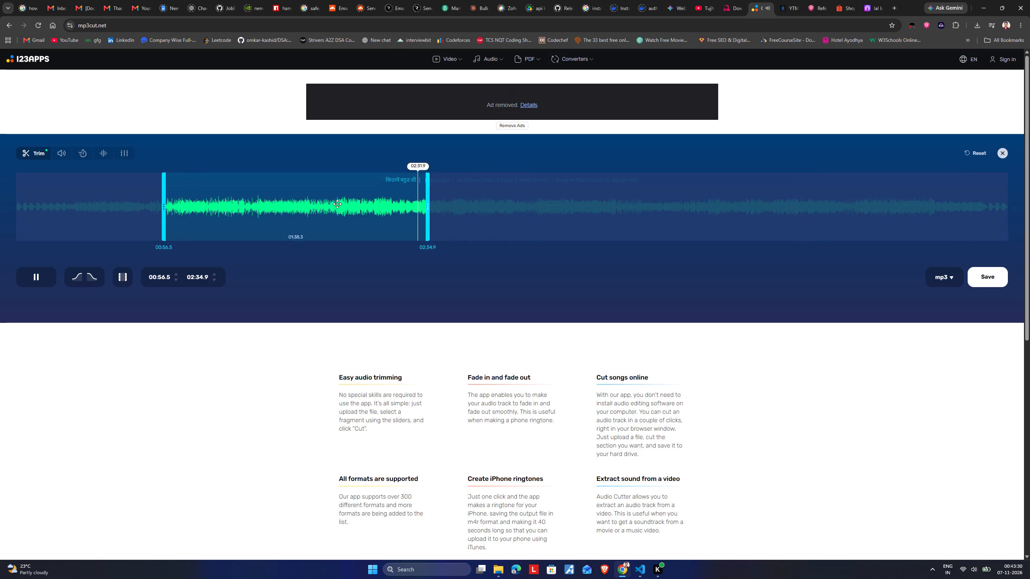
left_click_drag(337, 204, 285, 201)
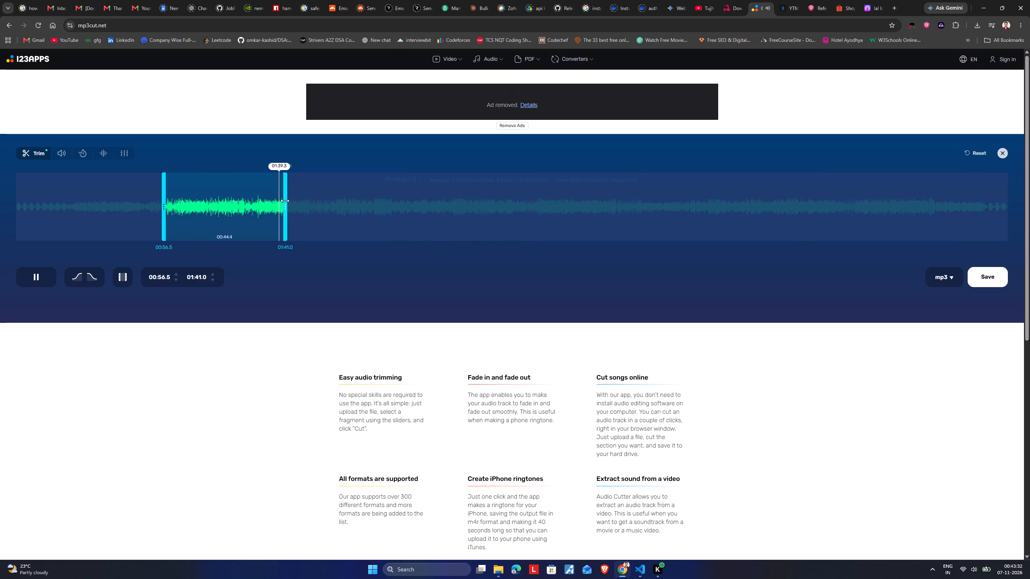
left_click_drag(285, 201, 299, 204)
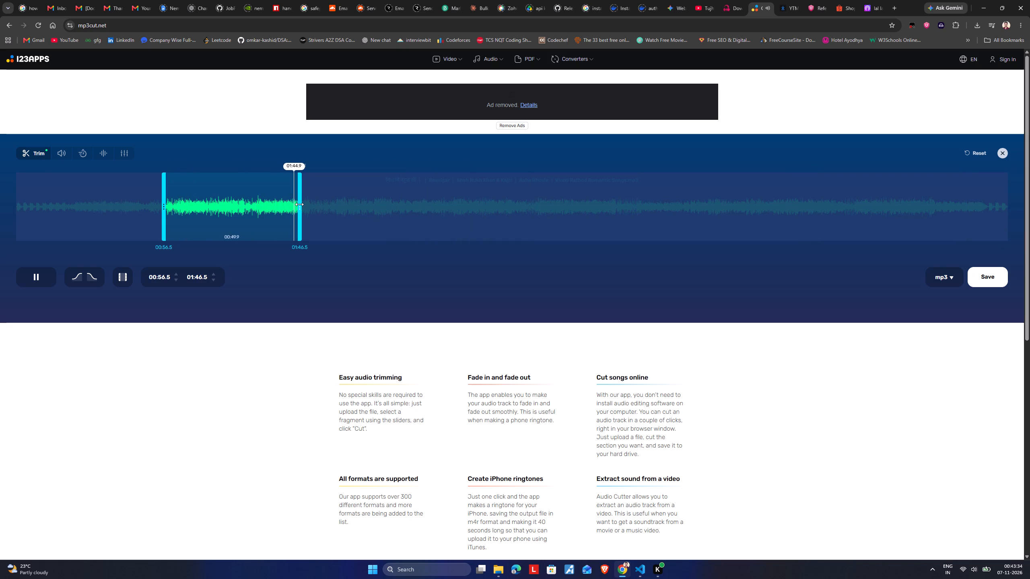
left_click_drag(303, 205, 308, 207)
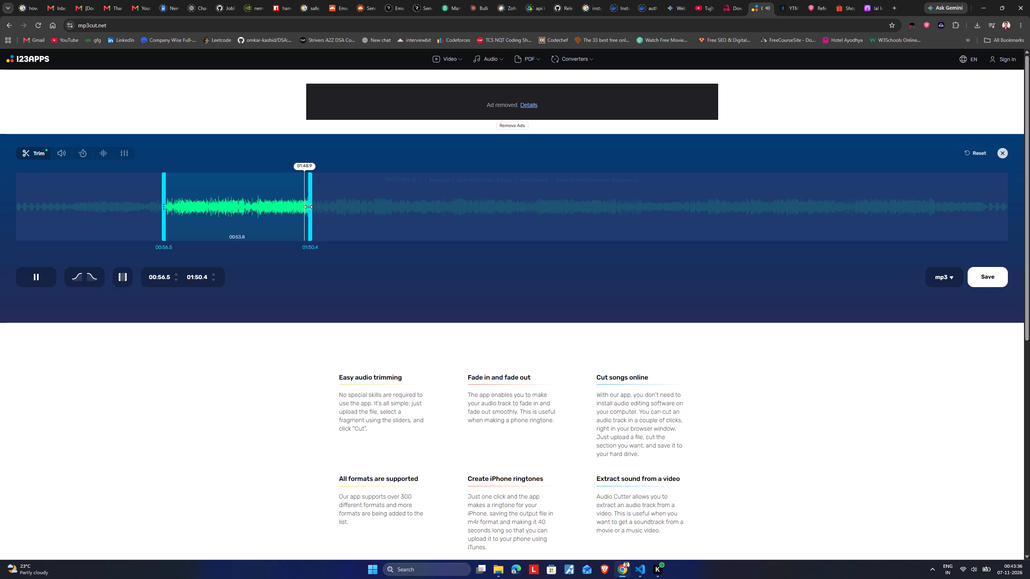
left_click(308, 207)
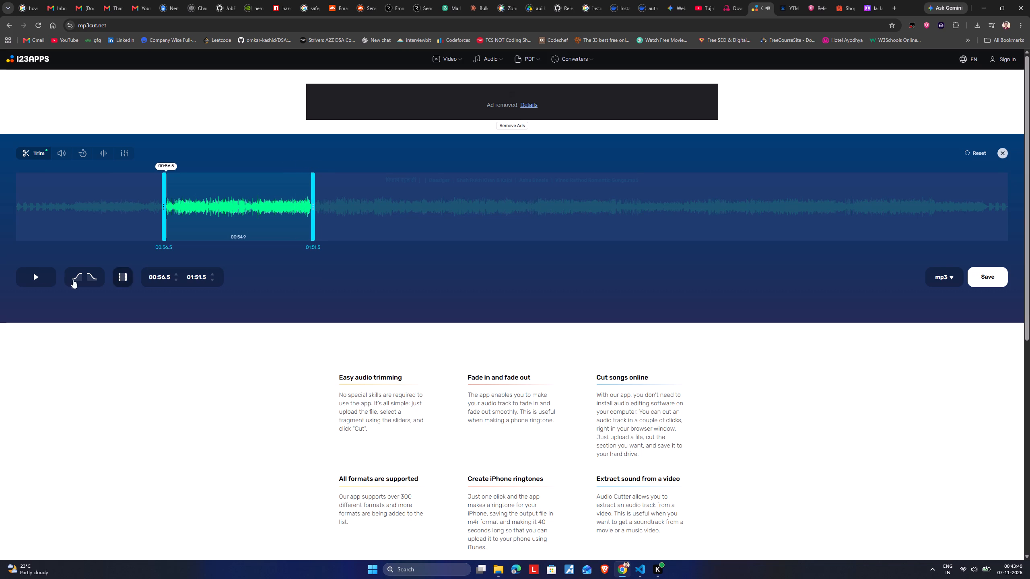
Play the trimmed clip from its start and fine-tune the trim start by ear to about 00:55.0.
left_click(34, 275)
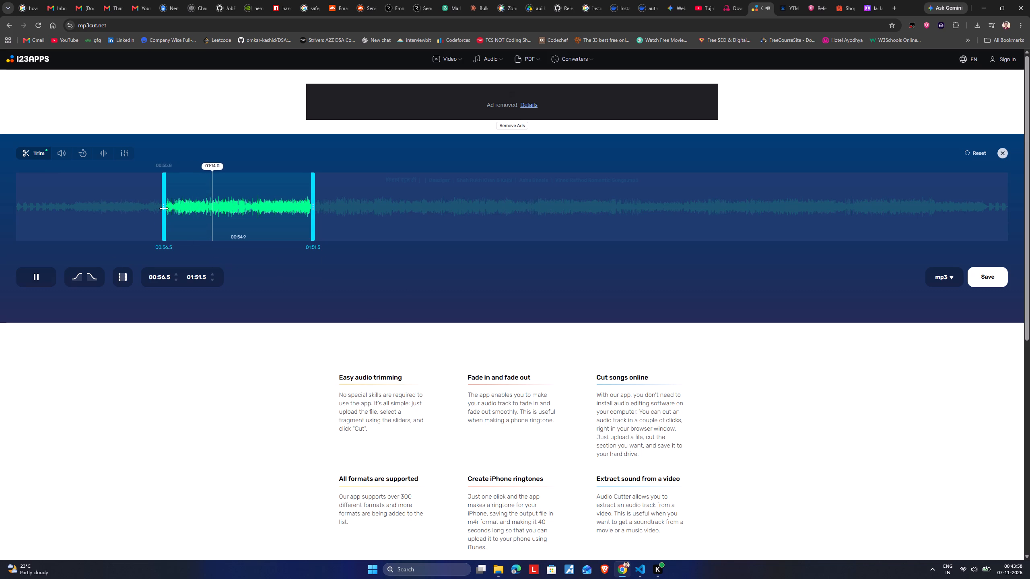
left_click_drag(164, 208, 154, 208)
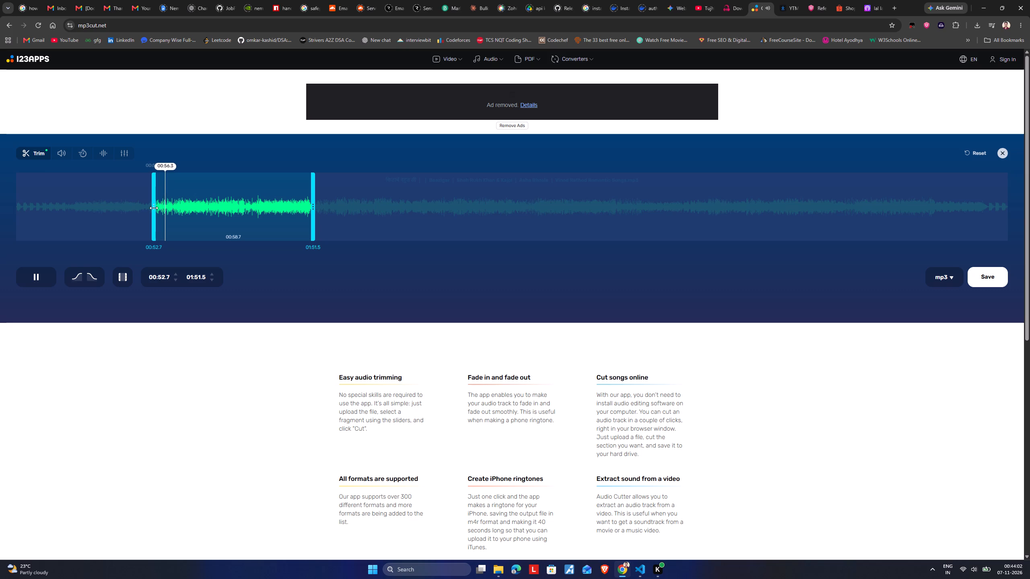
left_click_drag(154, 208, 154, 207)
left_click_drag(154, 207, 160, 206)
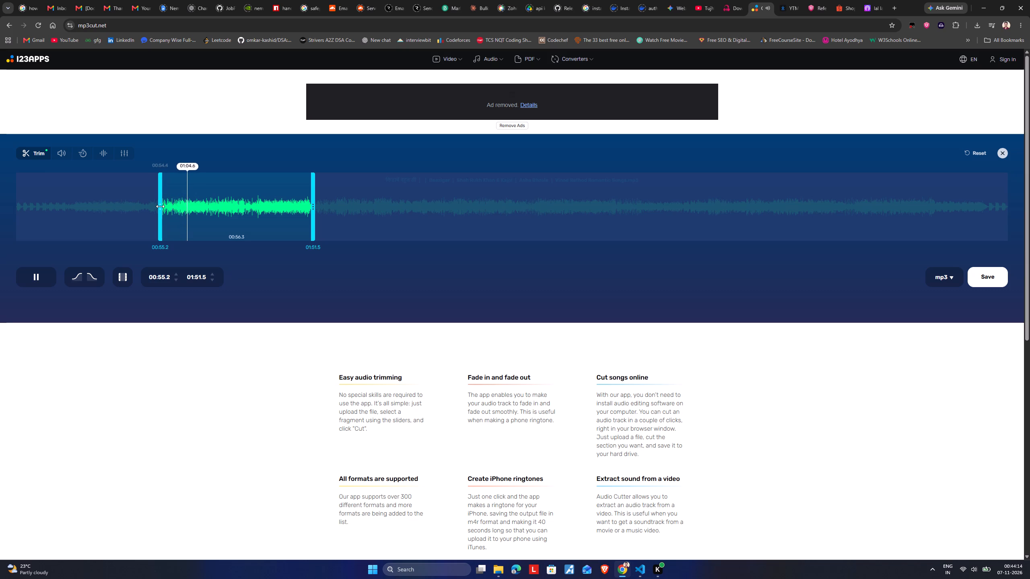
left_click(160, 206)
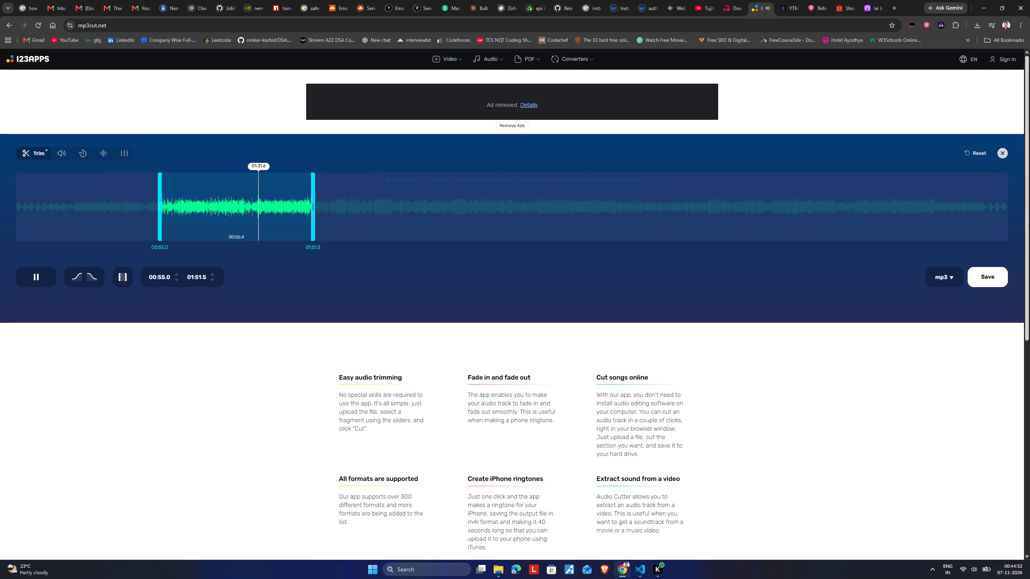
Save the trimmed "किताबें बहुत सी" clip as an mp3 in the Round1 folder, keeping the suggested file name.
left_click(992, 281)
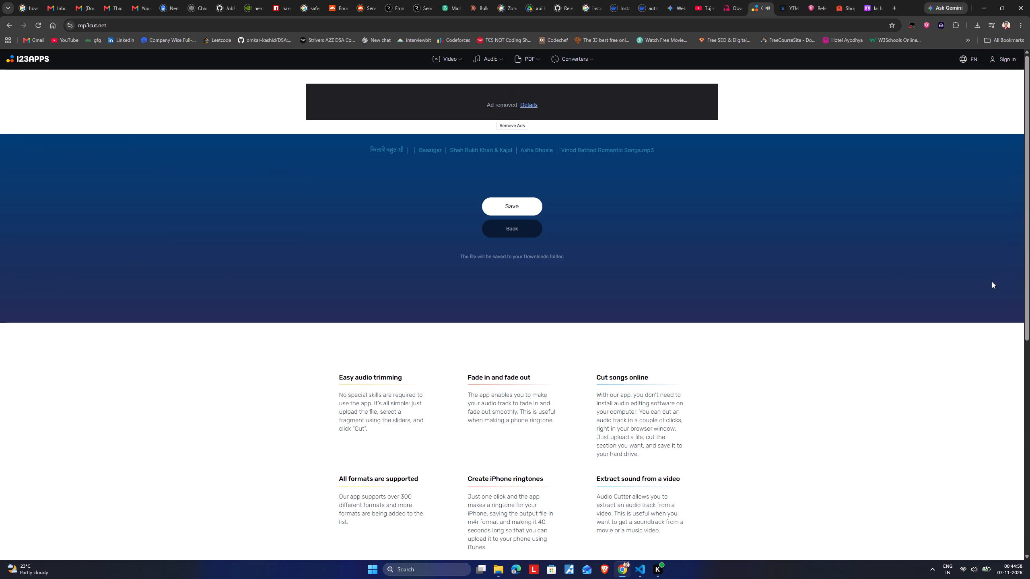
left_click(520, 205)
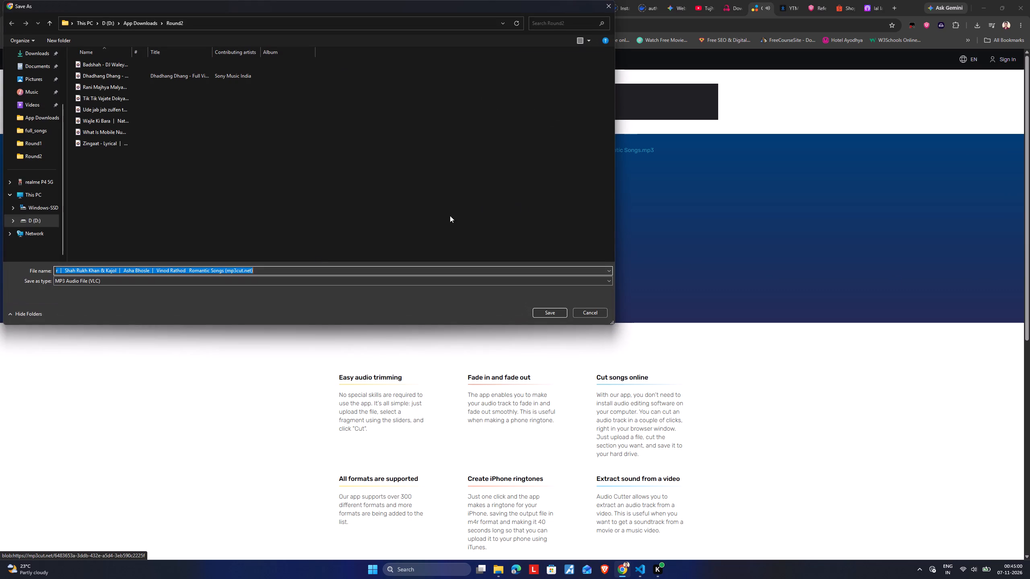
left_click(145, 21)
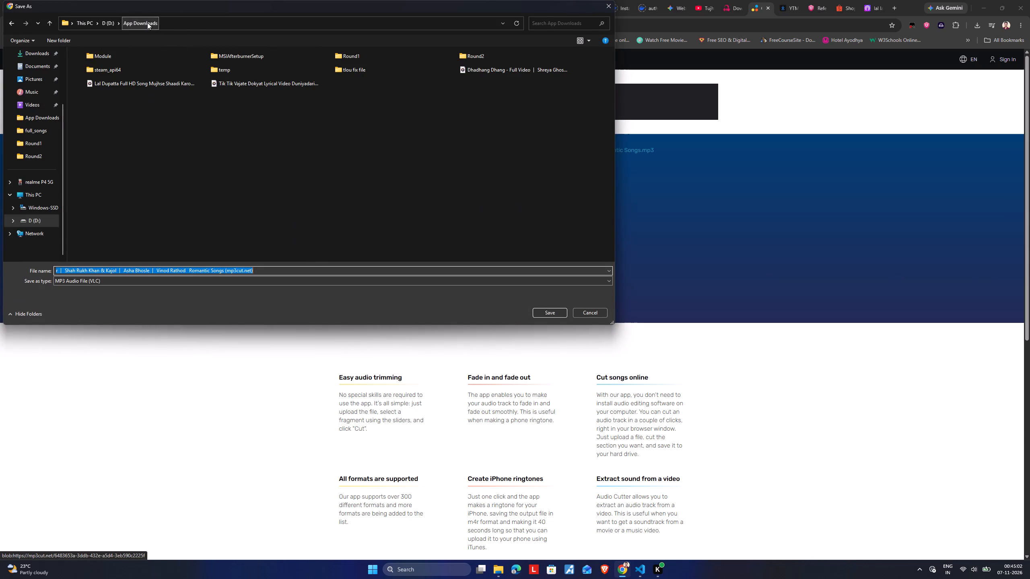
double_click(381, 53)
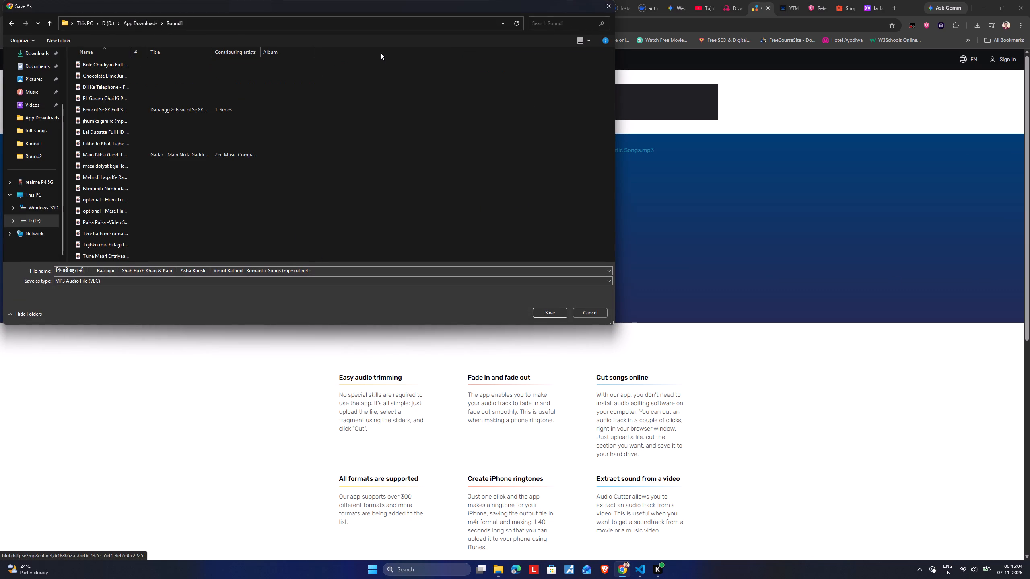
left_click(542, 318)
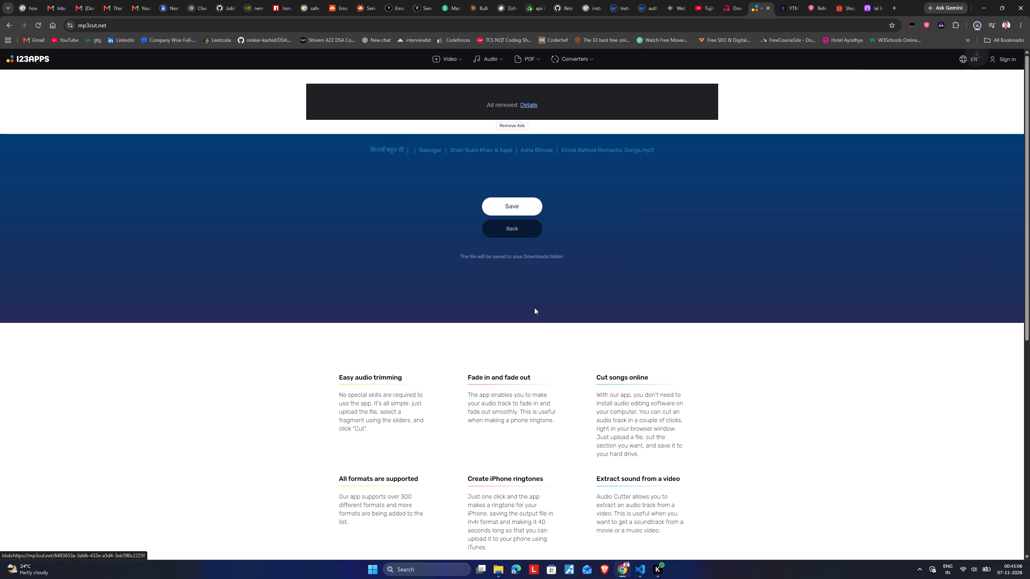
Close the finished "किताबें बहुत सी" edit and open "Mera Joota Hai Japani" from the full_songs folder.
left_click(519, 226)
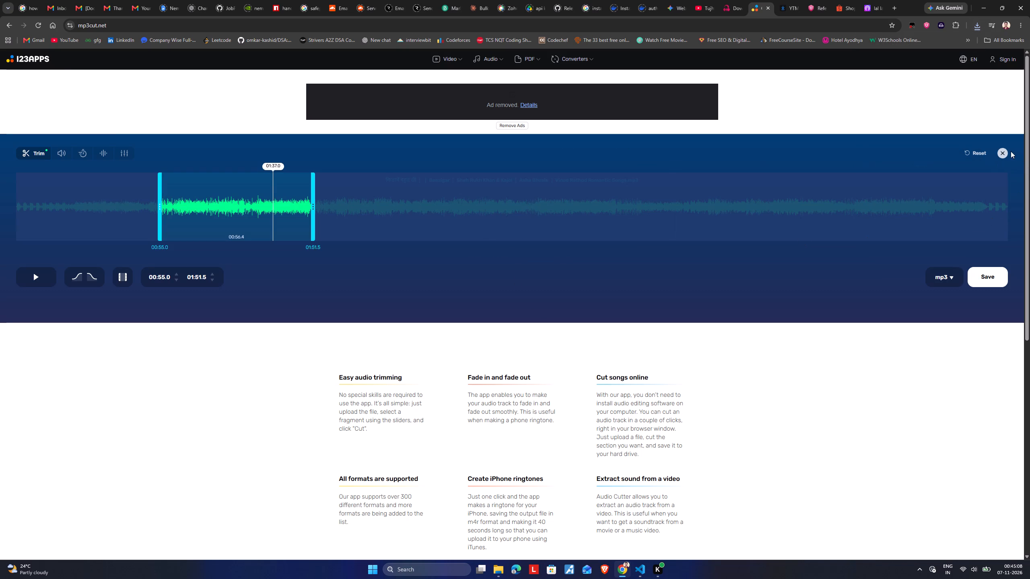
left_click(1004, 153)
left_click(506, 220)
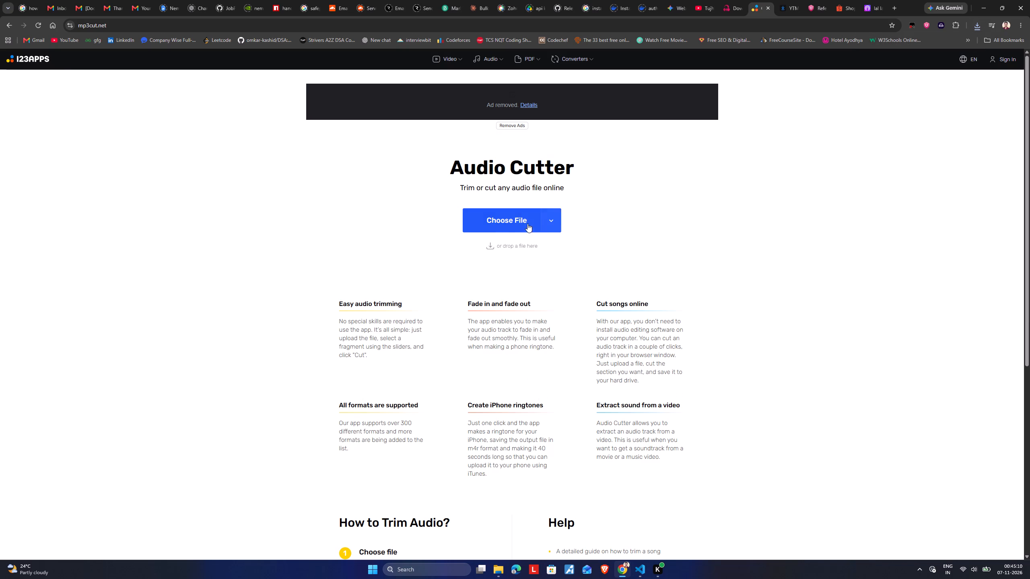
left_click(520, 223)
scroll(193, 271, "down", 8)
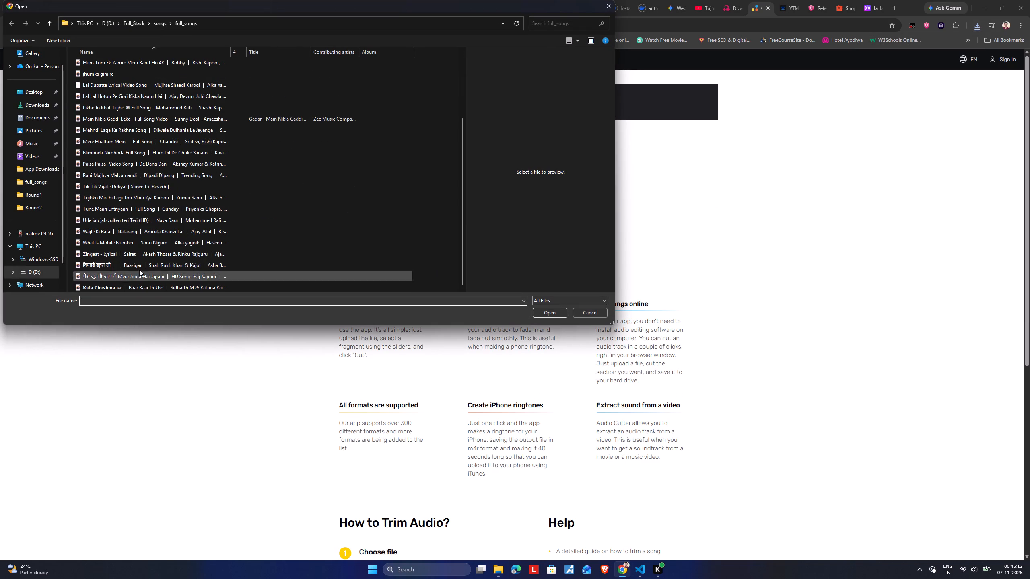
left_click(124, 279)
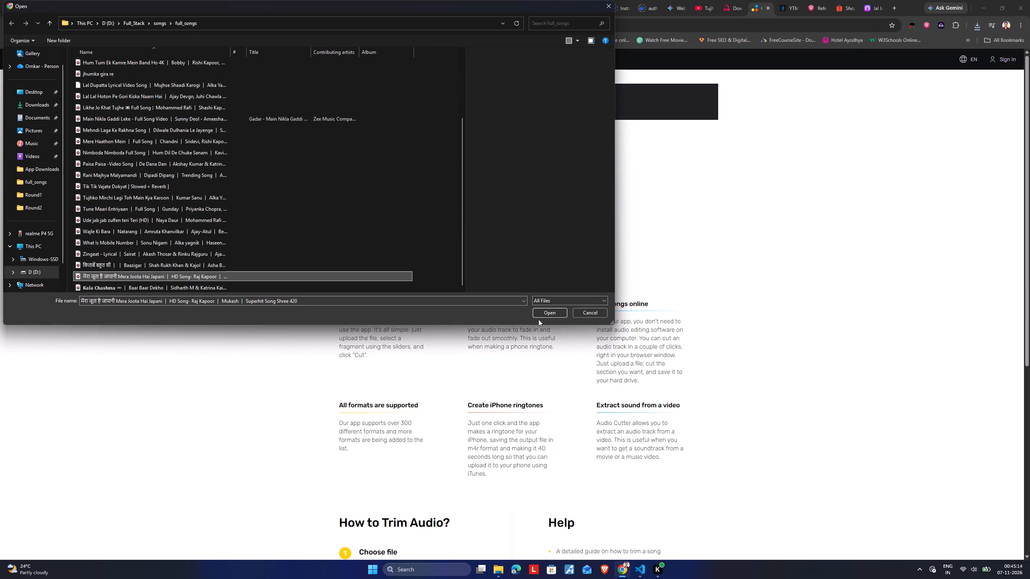
left_click(546, 312)
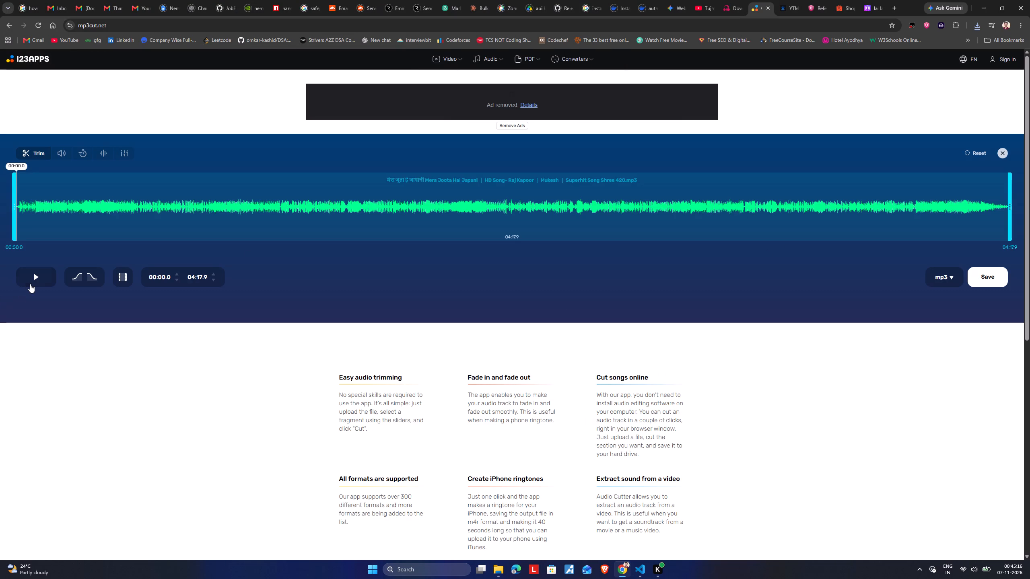
Play "Mera Joota Hai Japani" and set its trim start by ear to about 00:30.9.
left_click(31, 283)
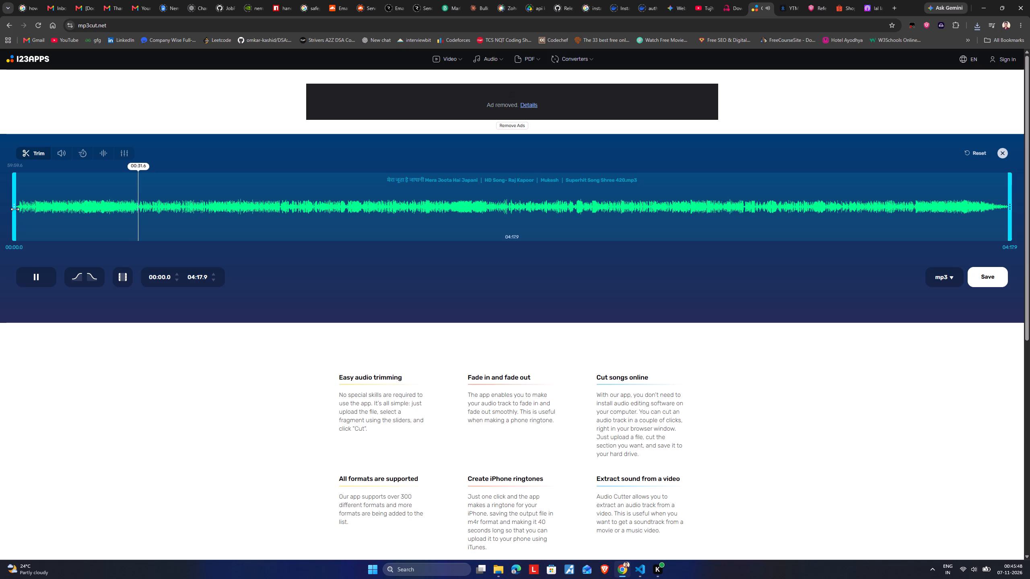
left_click_drag(15, 209, 114, 228)
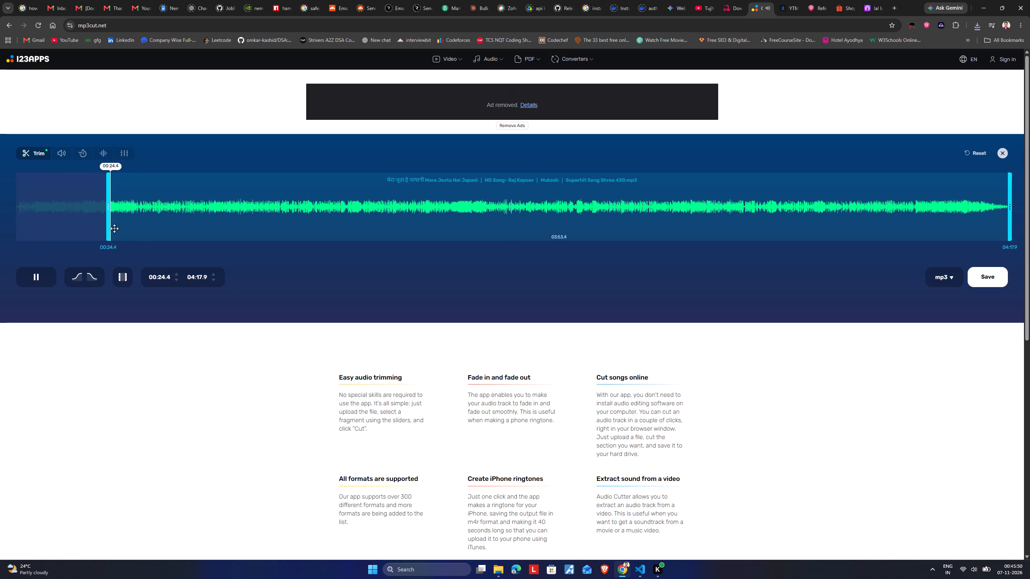
left_click_drag(114, 228, 132, 230)
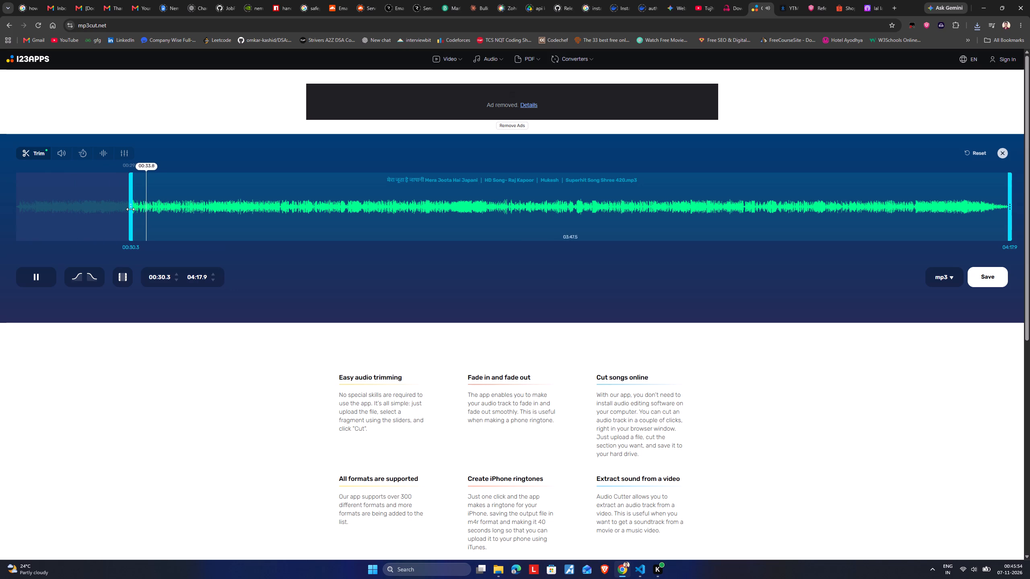
left_click_drag(130, 209, 126, 209)
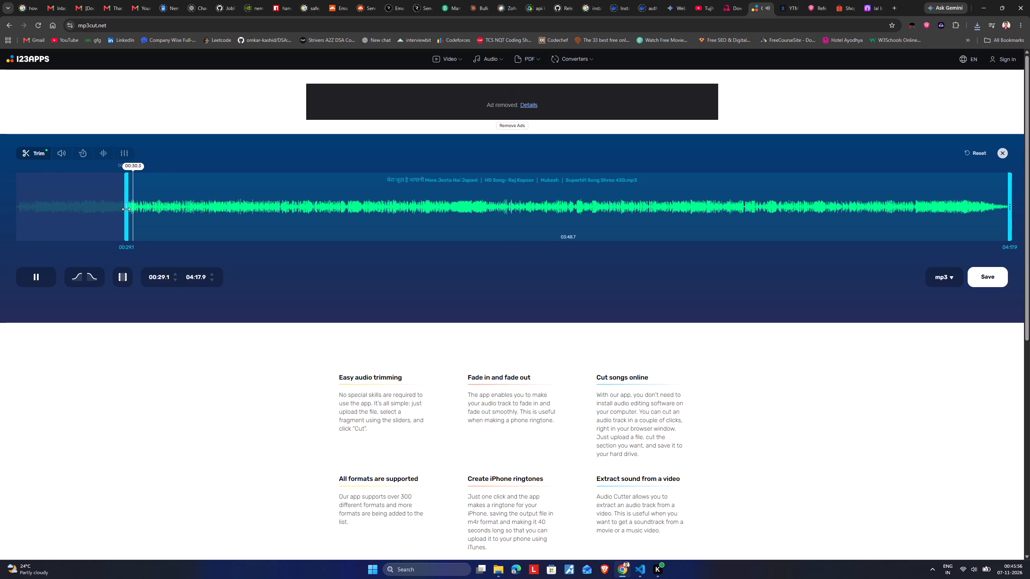
left_click_drag(126, 209, 119, 209)
left_click_drag(119, 209, 133, 212)
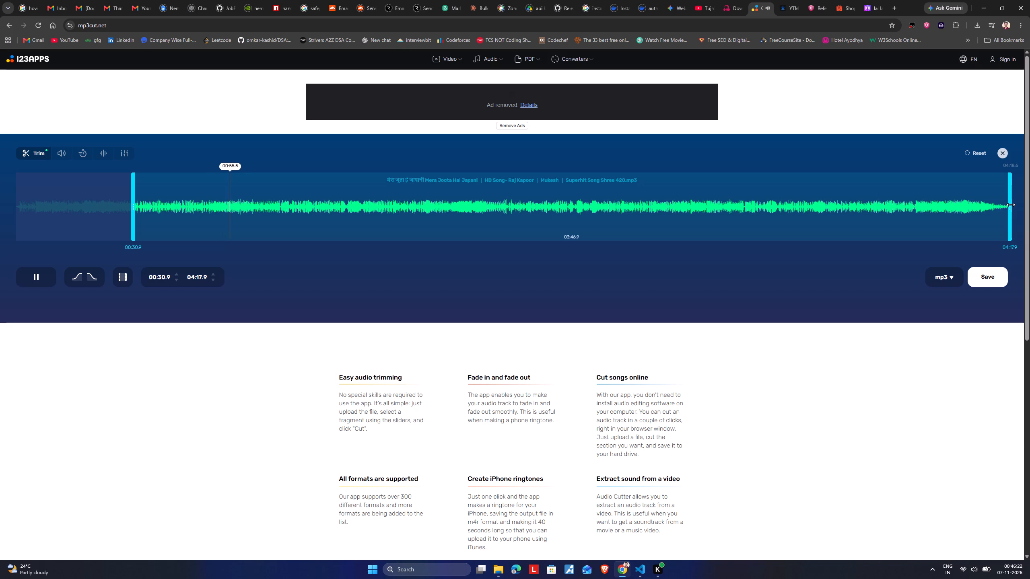
Bring the trim end of "Mera Joota Hai Japani" in to about 01:08.2.
left_click_drag(1011, 205, 305, 179)
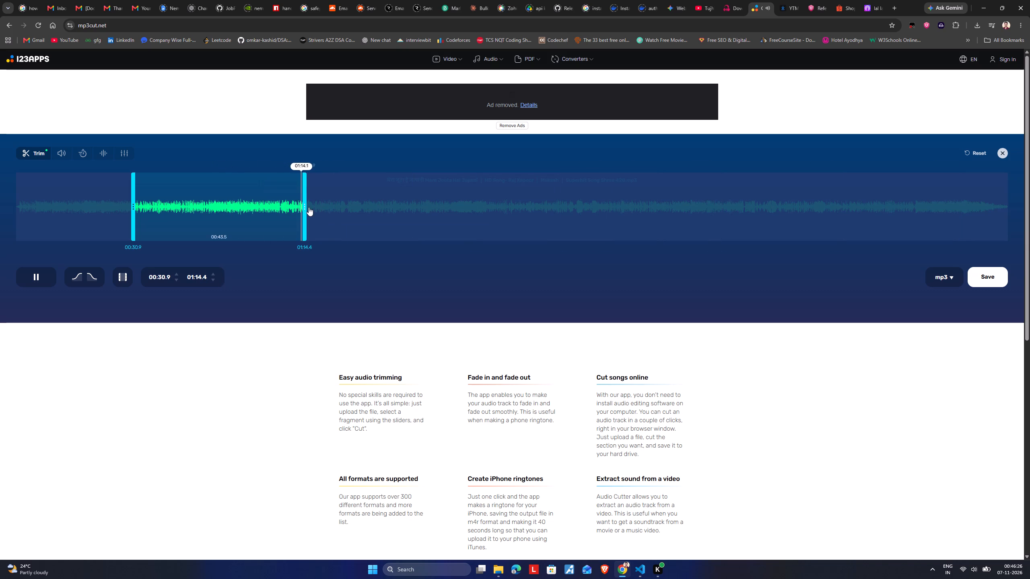
left_click_drag(306, 205, 282, 206)
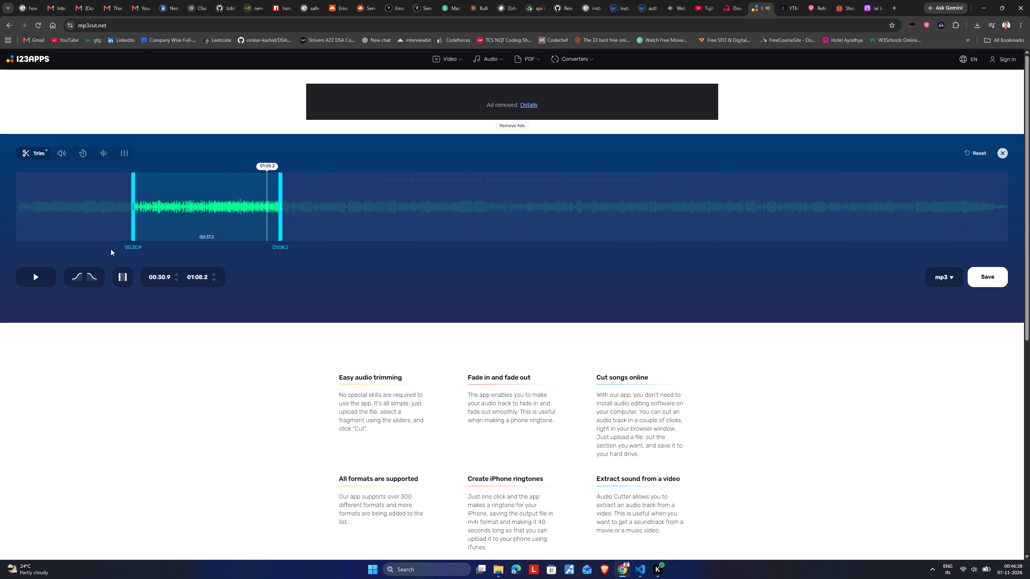
Play the trimmed clip from its start and move the trim start by ear to about 00:28.2.
left_click(31, 279)
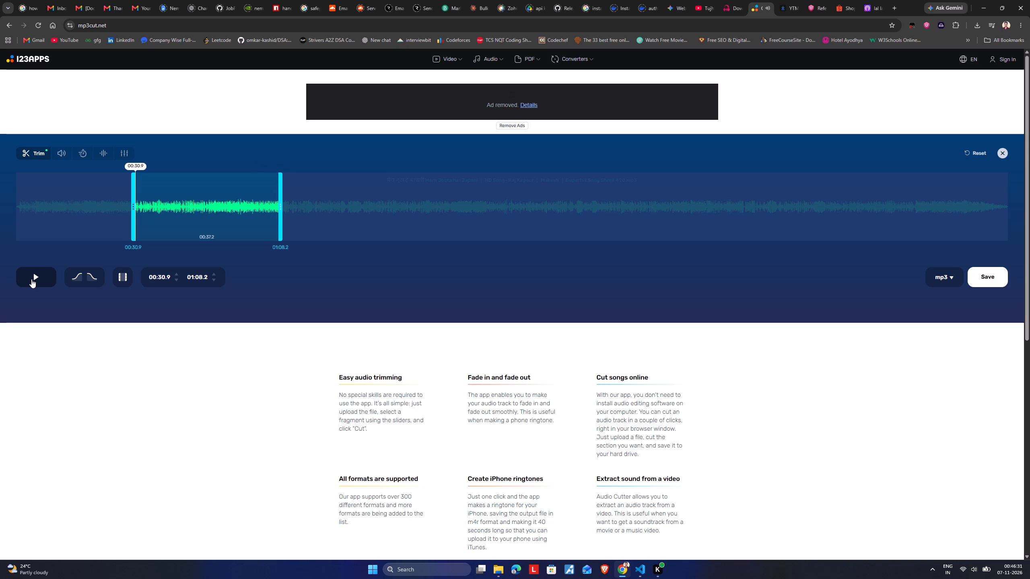
left_click(31, 279)
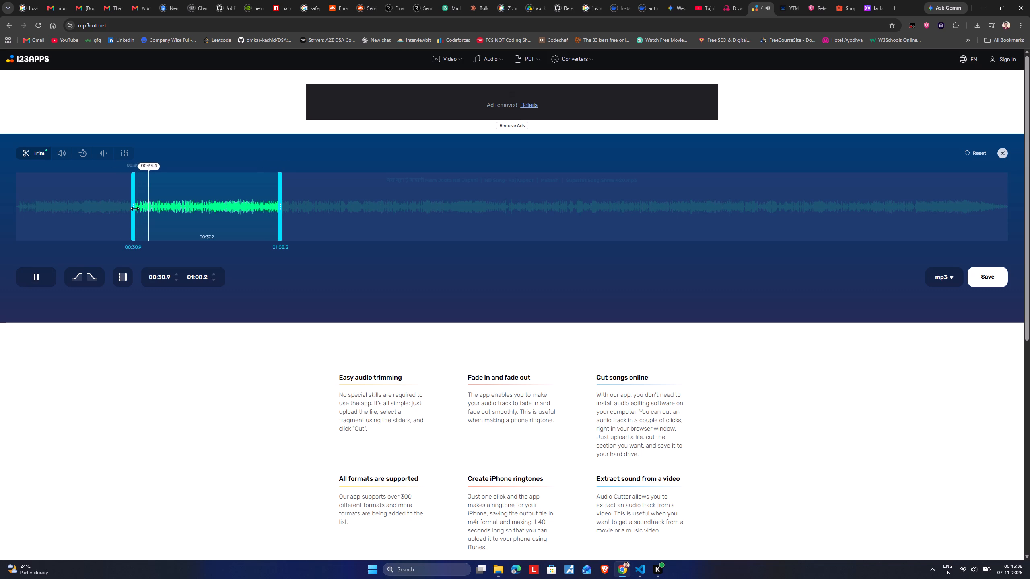
left_click_drag(135, 209, 125, 206)
left_click(123, 206)
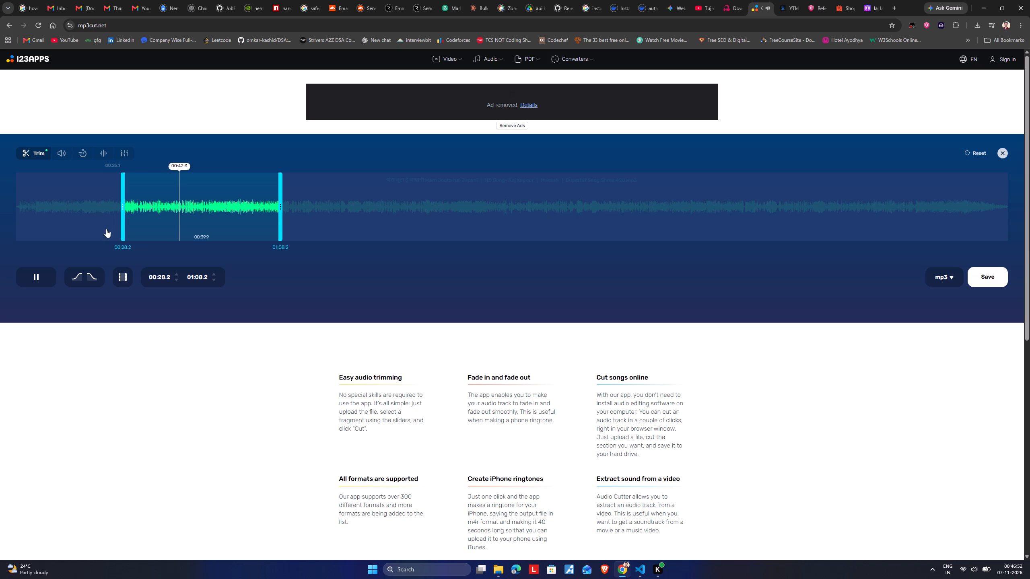
right_click_drag(44, 275, 37, 279)
left_click(37, 279)
left_click(36, 279)
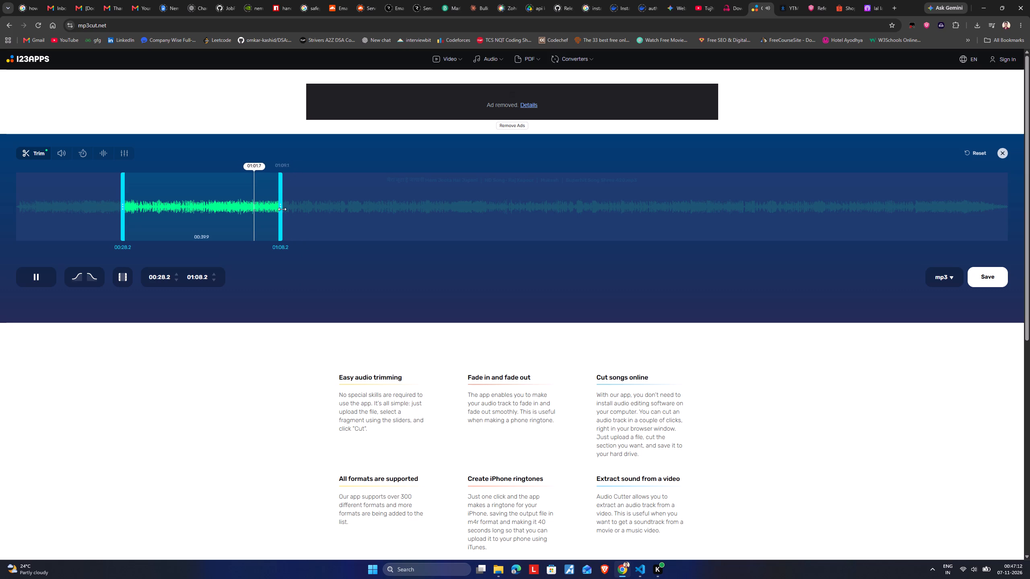
Shorten the clip by ear, setting its trim end to about 00:58.6, and replay it from the start.
left_click_drag(281, 208, 240, 208)
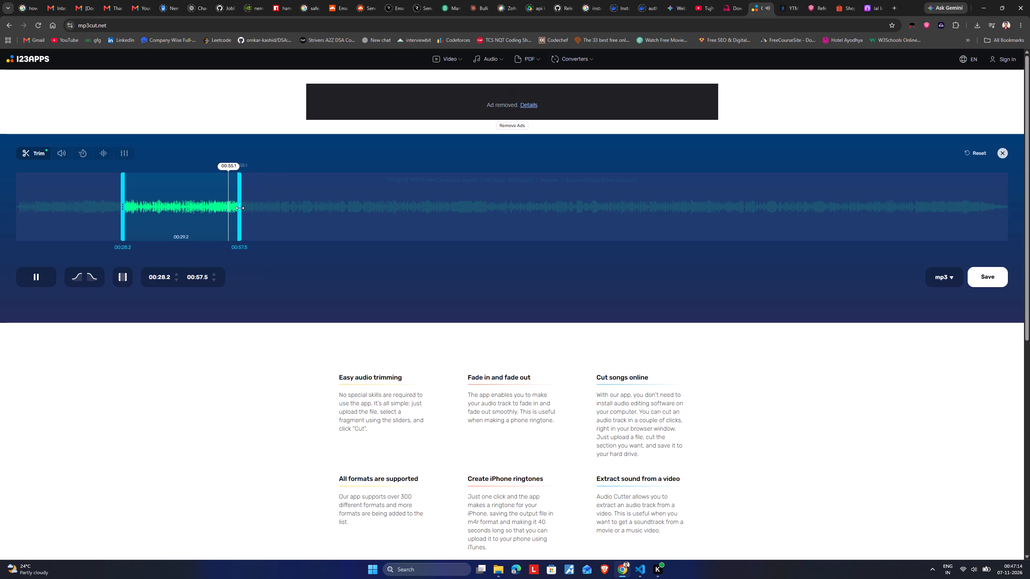
left_click_drag(240, 208, 235, 208)
left_click_drag(233, 208, 249, 207)
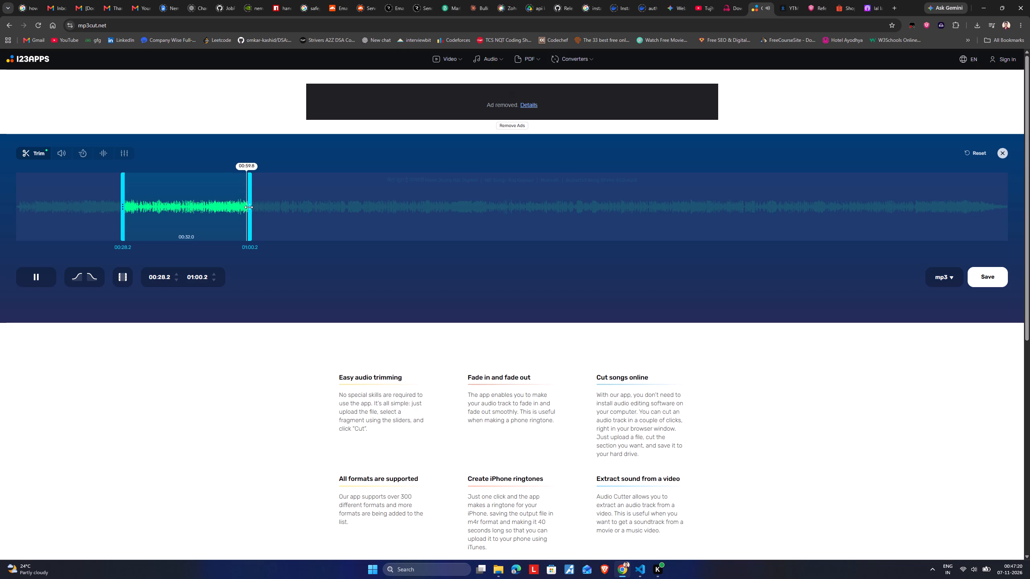
left_click(32, 278)
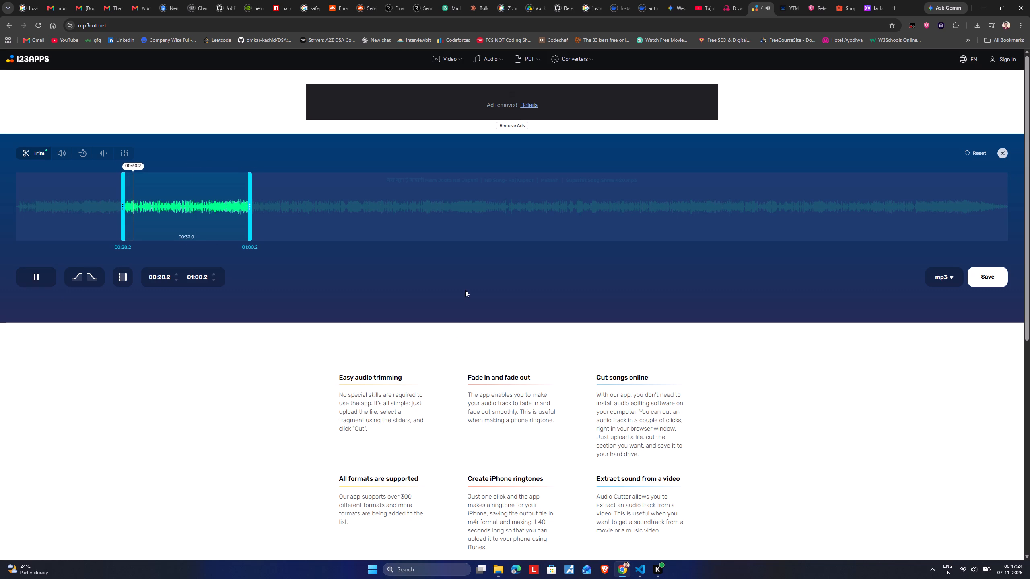
left_click_drag(249, 209, 245, 208)
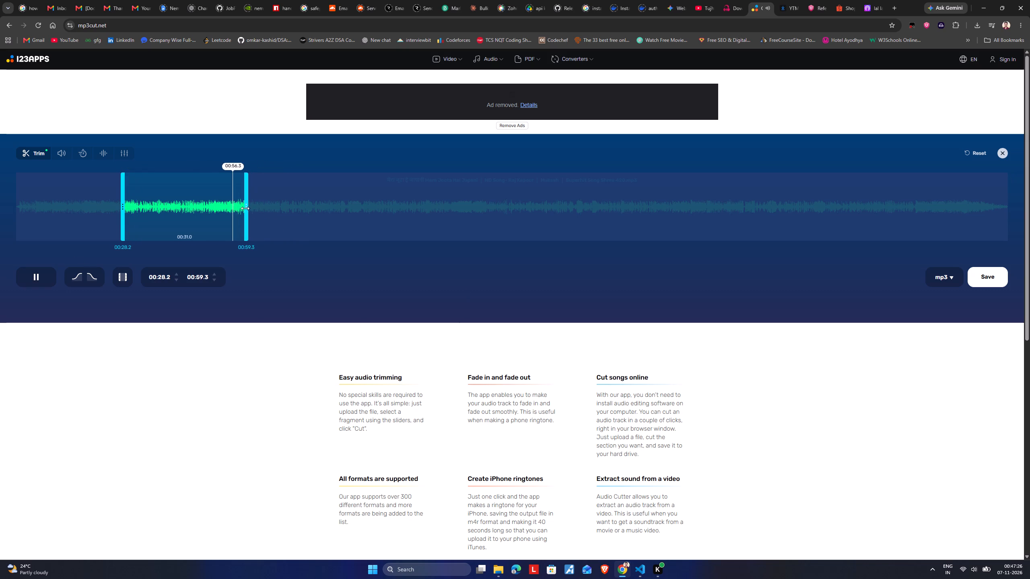
left_click_drag(245, 208, 243, 207)
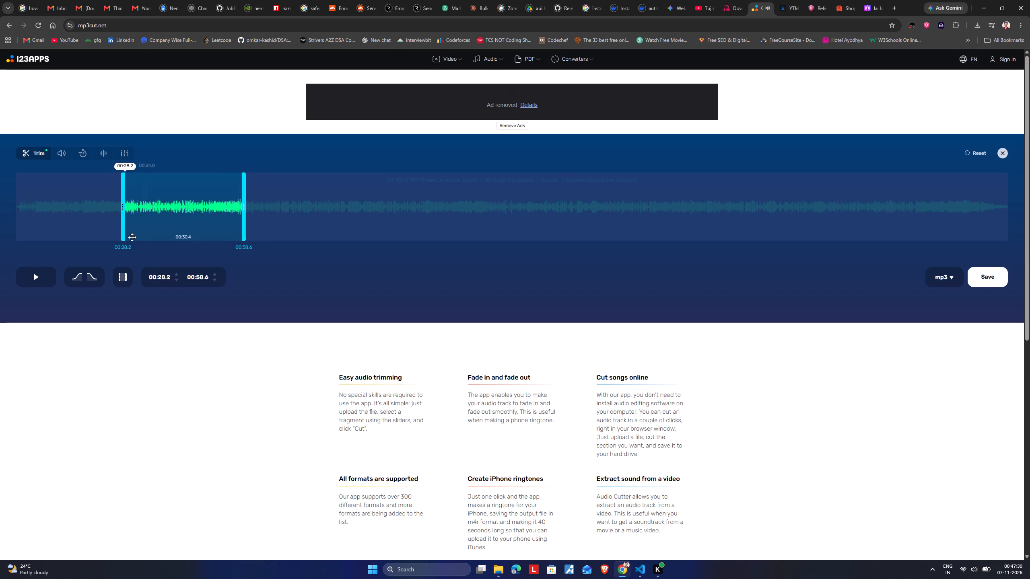
left_click(42, 273)
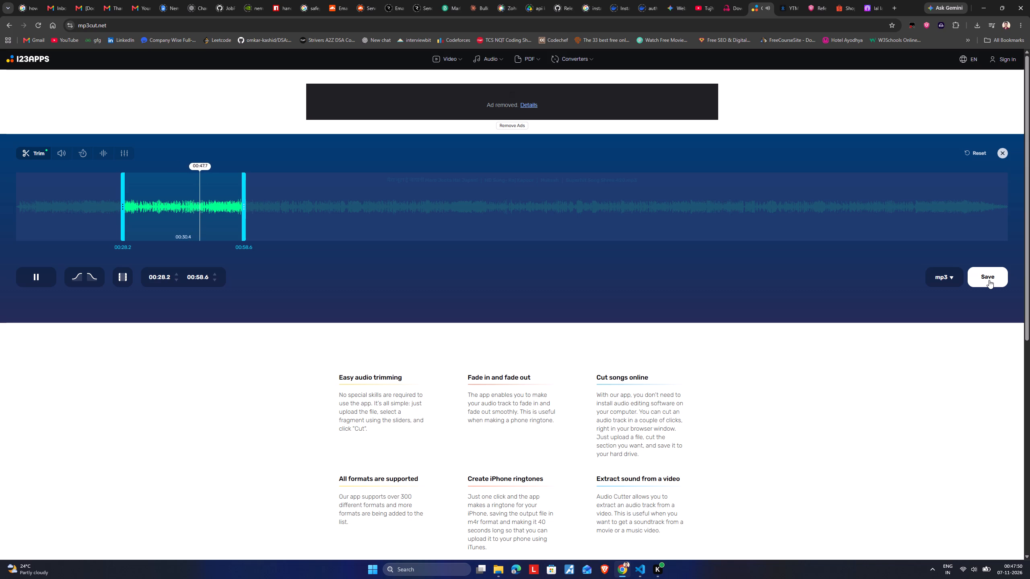
Save the trimmed "Mera Joota Hai Japani" clip as an mp3 in the Round1 folder, keeping the suggested file name.
left_click(989, 280)
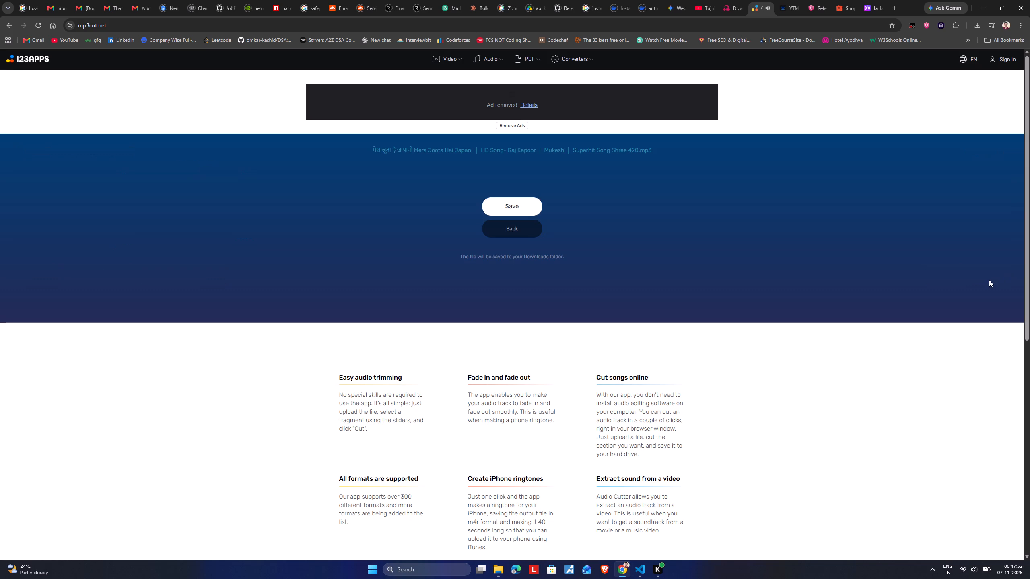
left_click(514, 203)
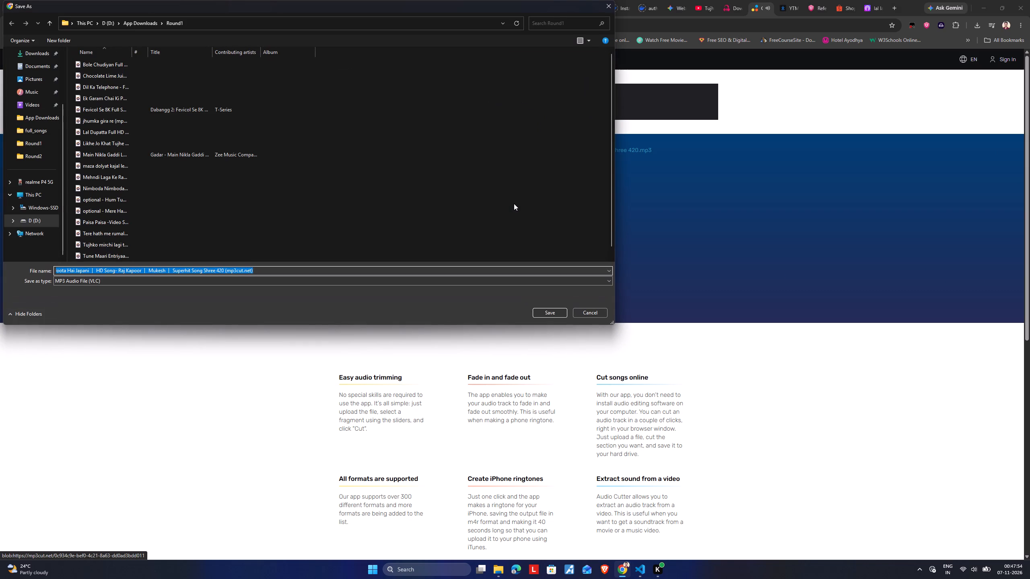
left_click(551, 312)
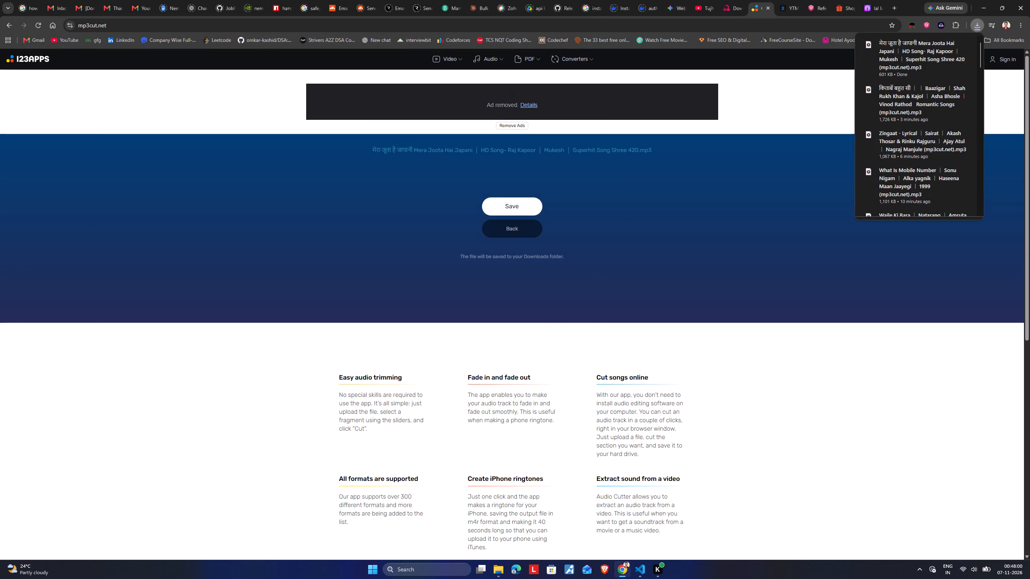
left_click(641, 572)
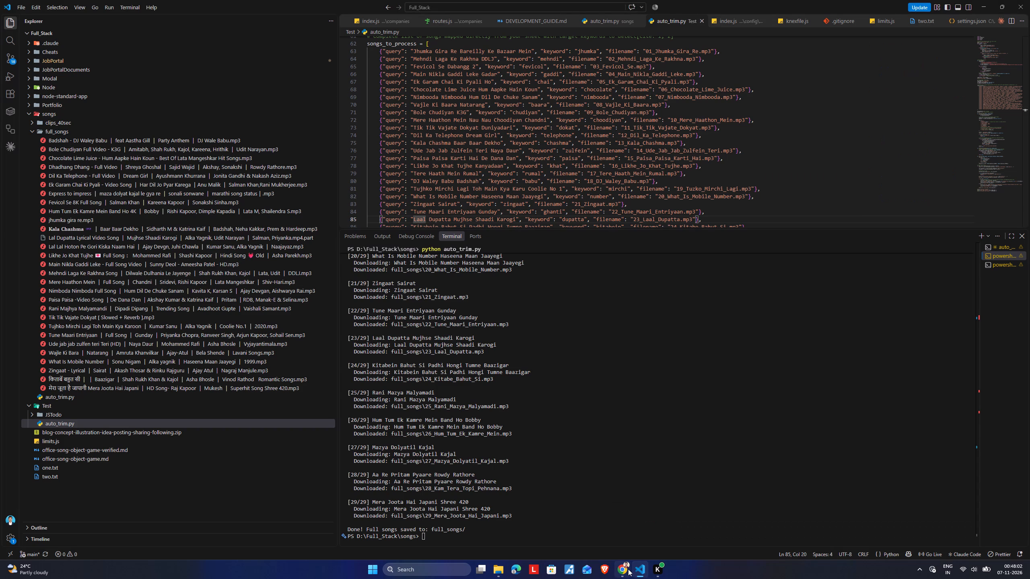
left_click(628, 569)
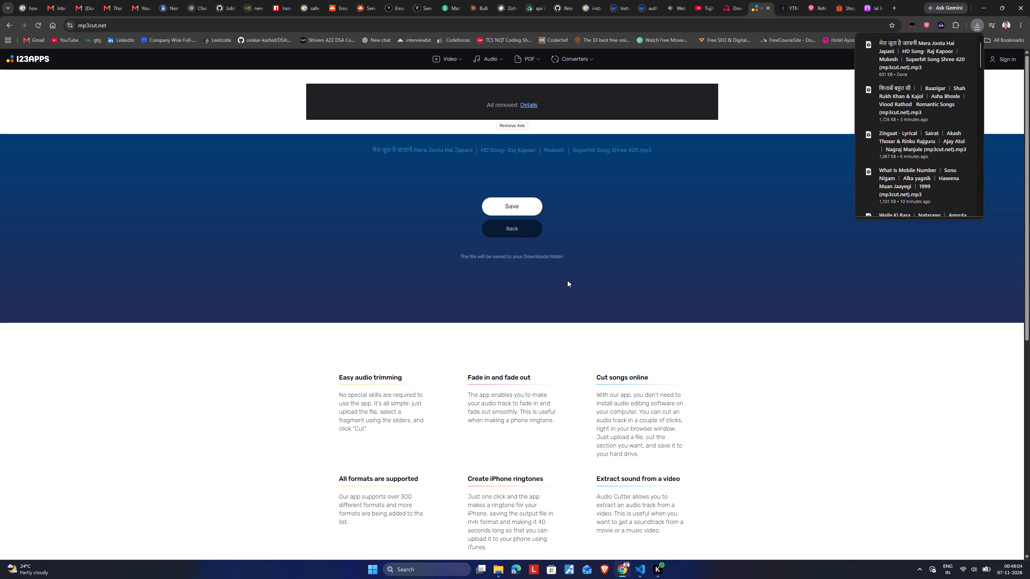
Close the finished "Mera Joota Hai Japani" edit and open "Kala Chashma" from the full_songs folder.
left_click(514, 232)
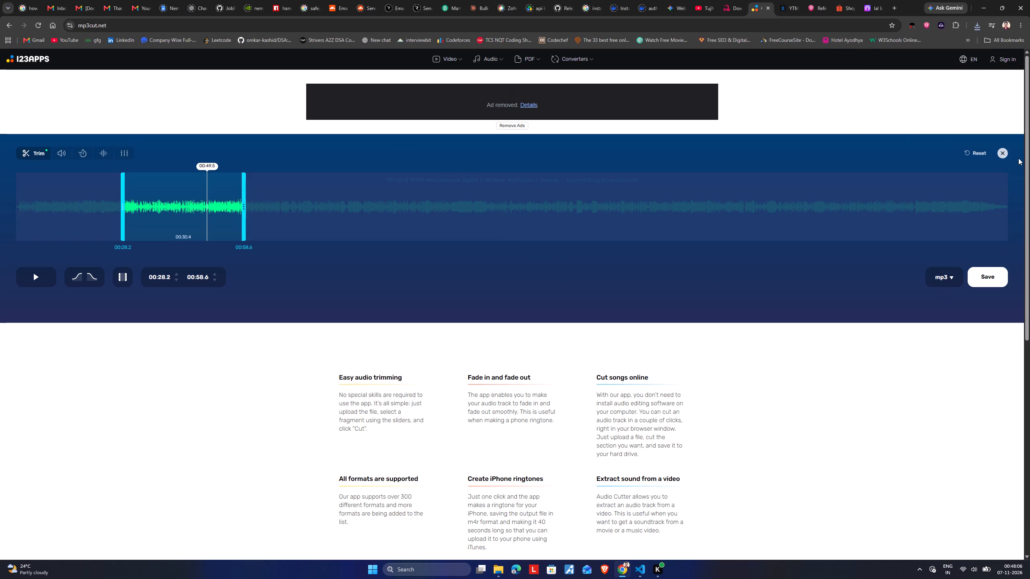
left_click(1001, 154)
left_click(513, 234)
left_click(514, 222)
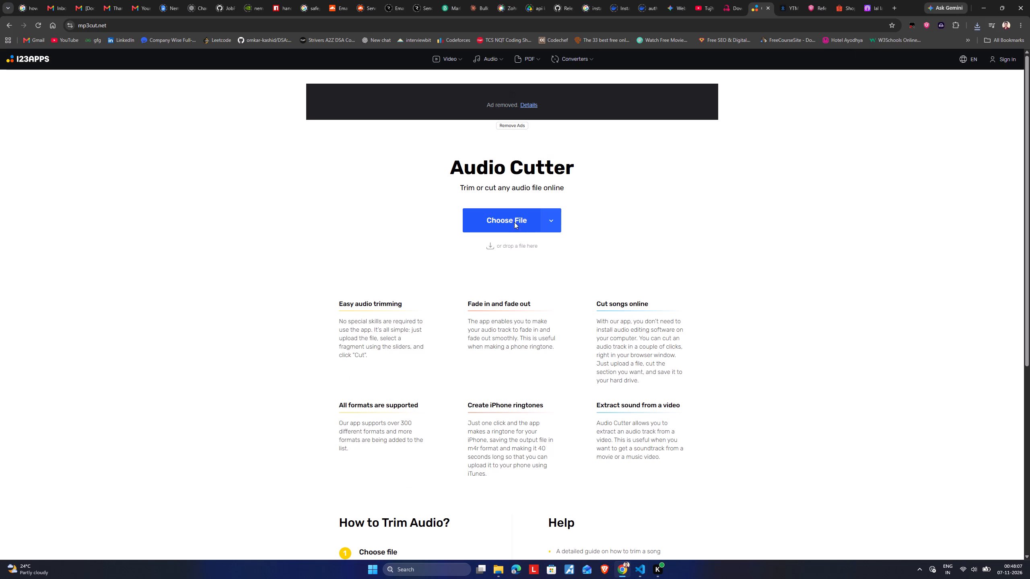
scroll(235, 238, "down", 8)
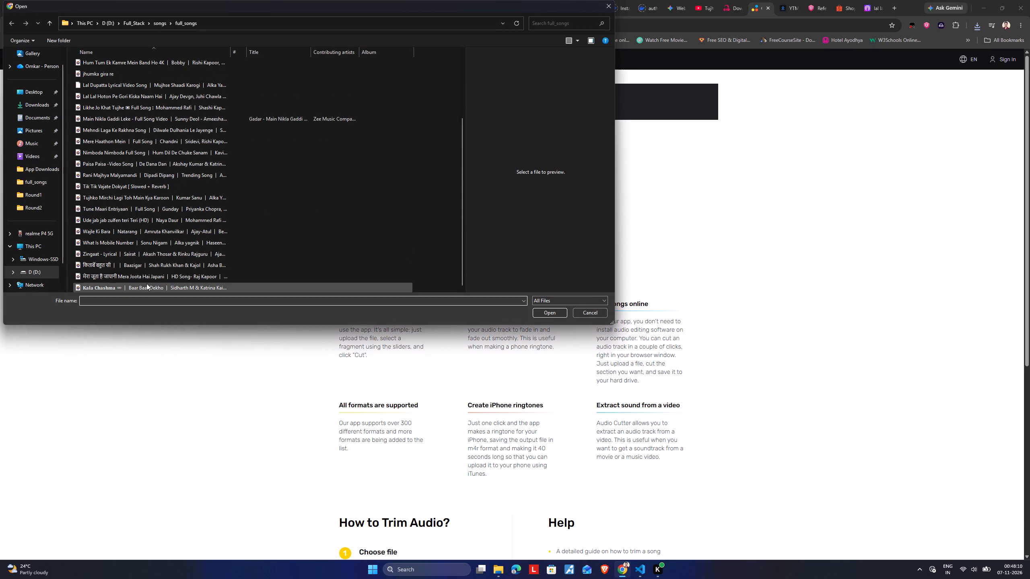
left_click(143, 287)
left_click(555, 311)
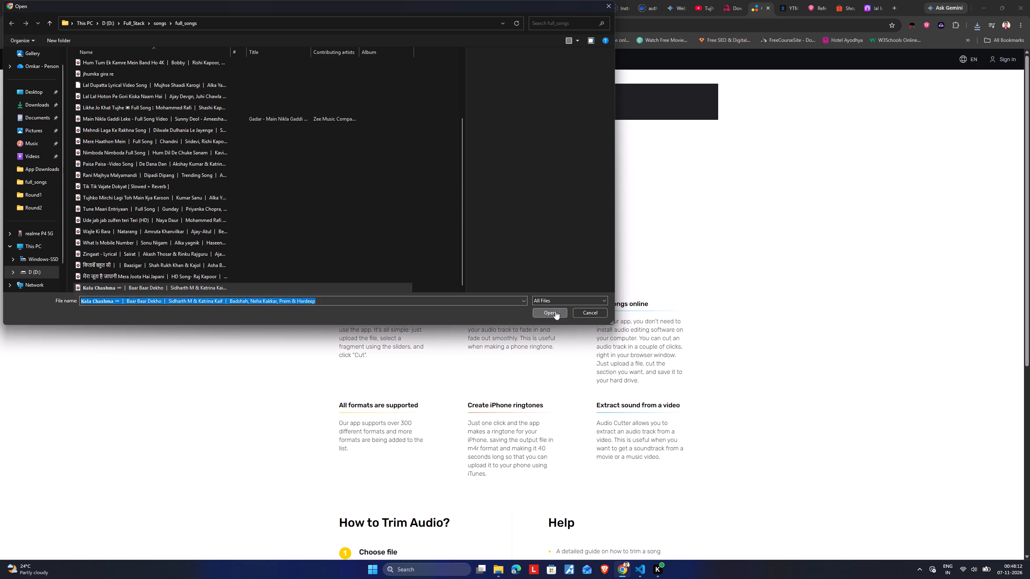
Play "Kala Chashma" and set its trim start by ear to about 00:22.4.
left_click(44, 272)
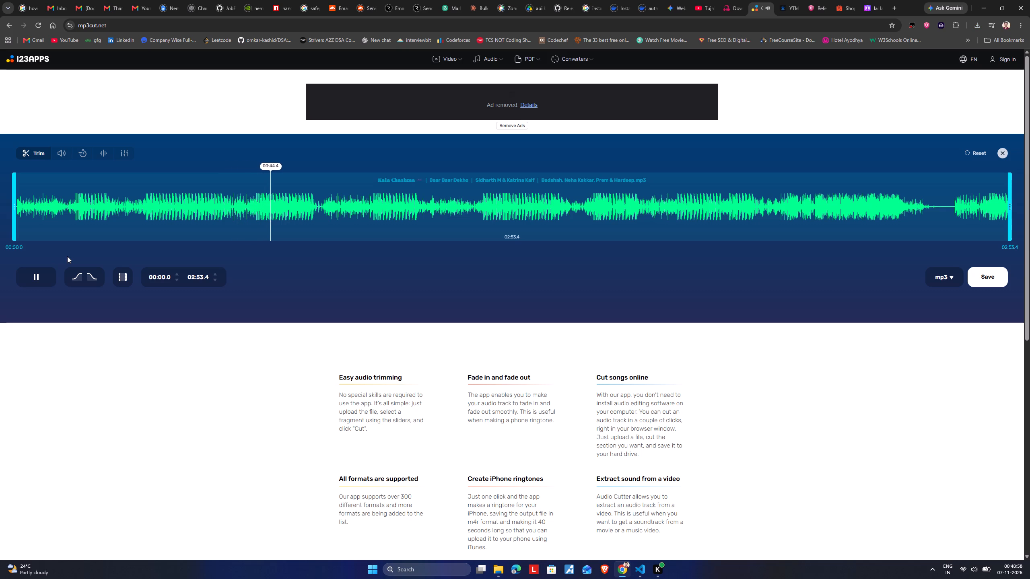
left_click_drag(14, 208, 129, 236)
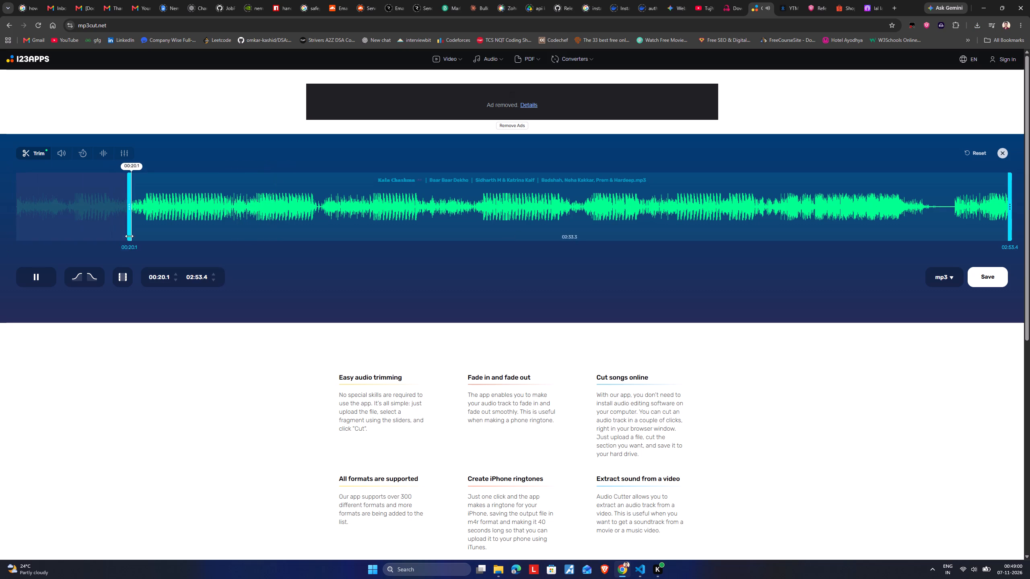
left_click_drag(129, 236, 136, 237)
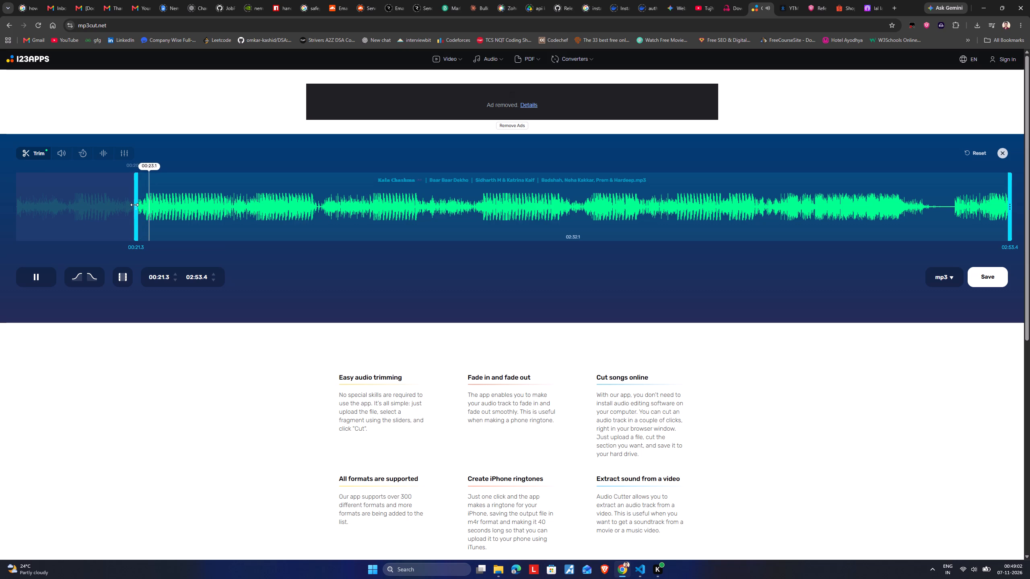
left_click_drag(134, 204, 115, 196)
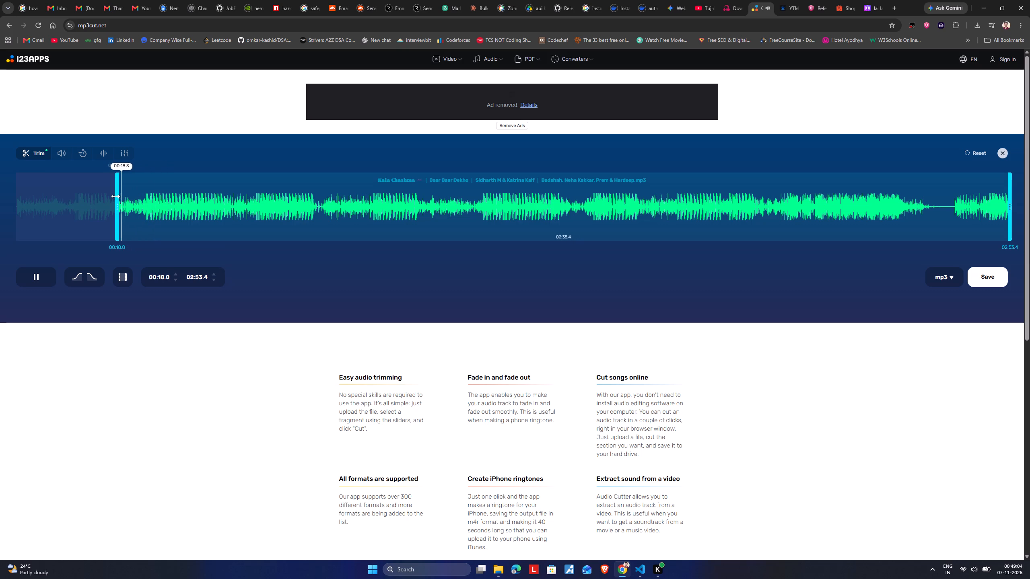
left_click_drag(117, 200, 69, 202)
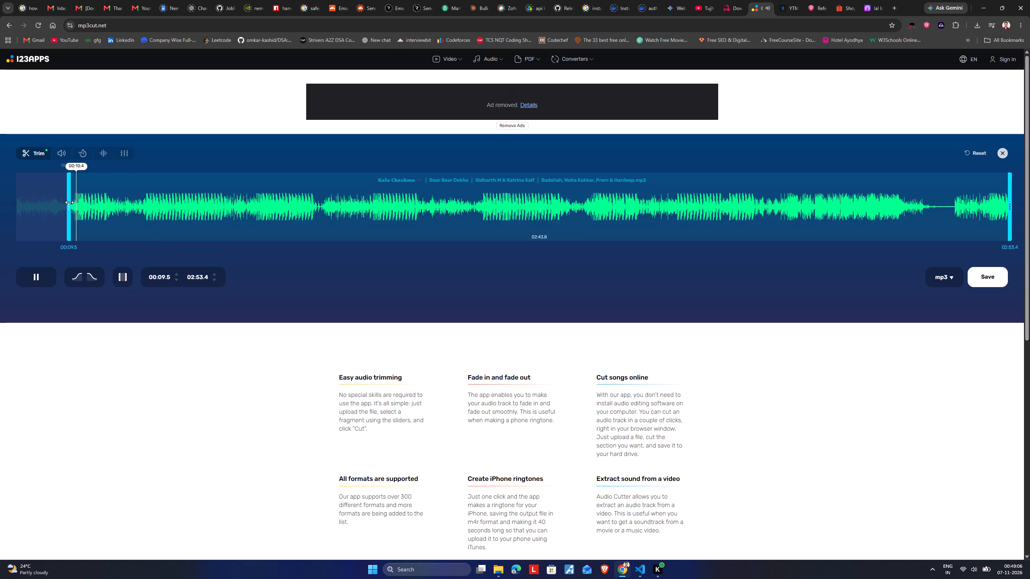
left_click_drag(69, 202, 76, 204)
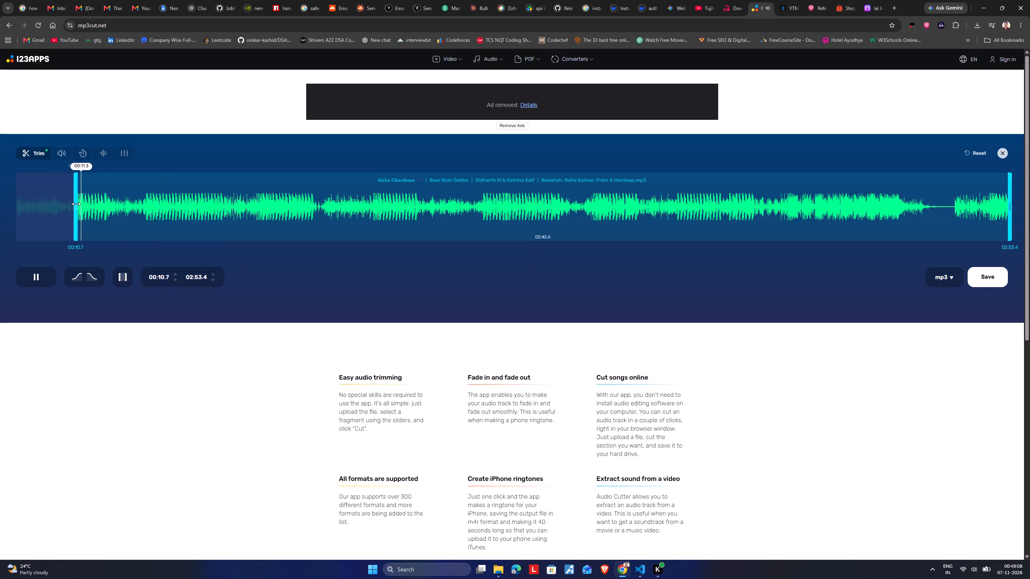
left_click_drag(76, 204, 53, 199)
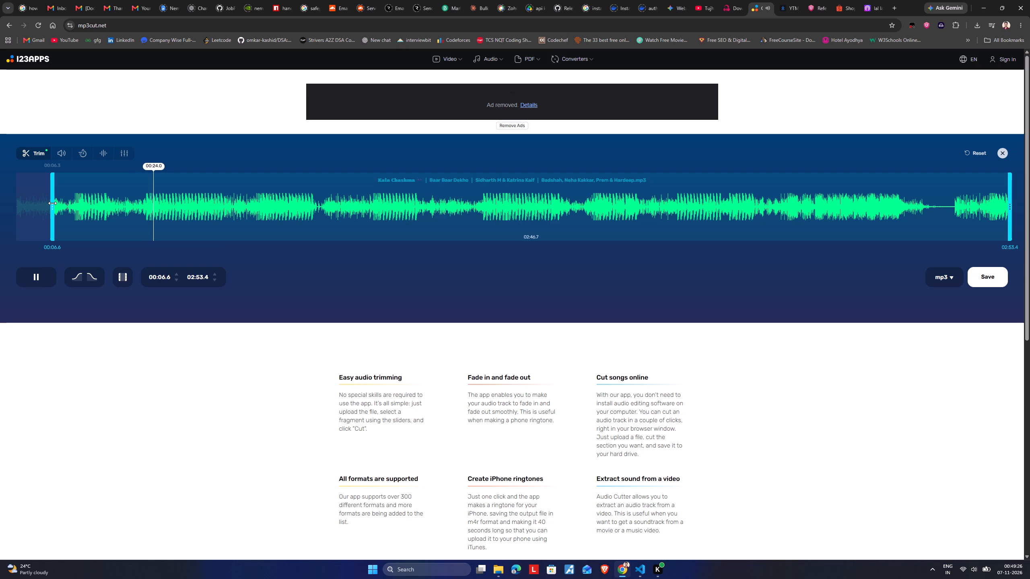
left_click_drag(52, 203, 135, 212)
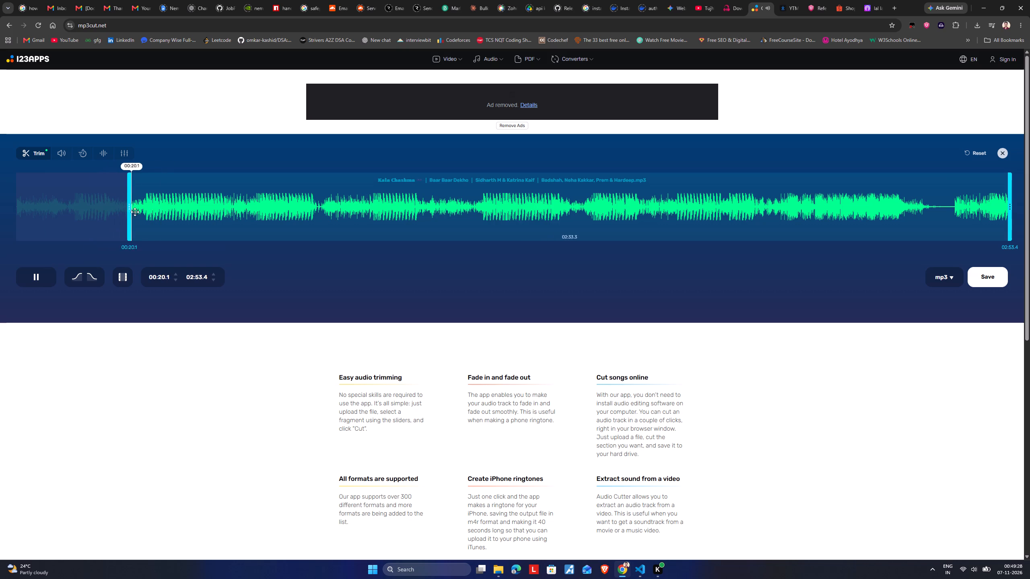
left_click_drag(135, 212, 143, 212)
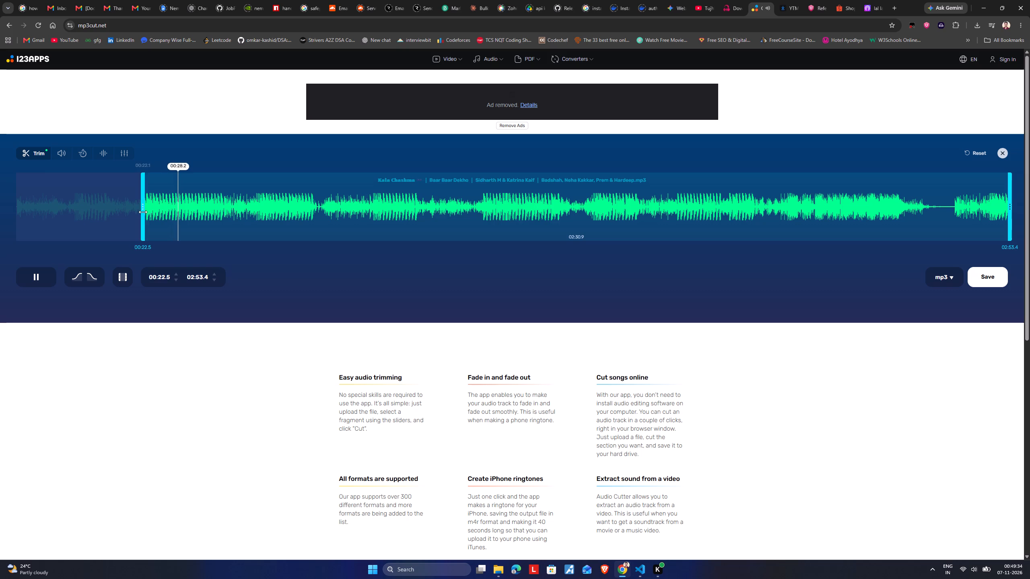
left_click_drag(143, 212, 172, 213)
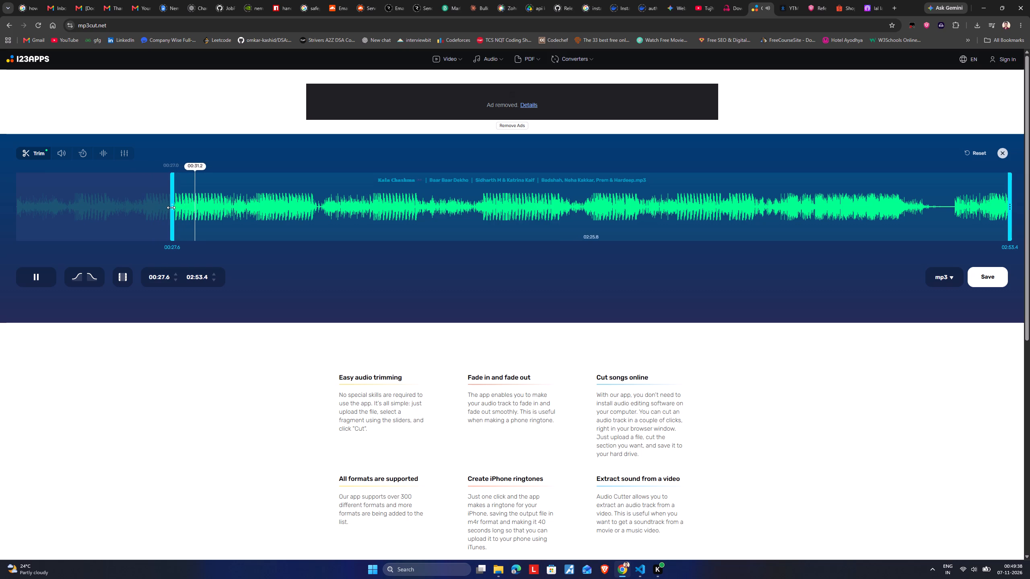
left_click(171, 207)
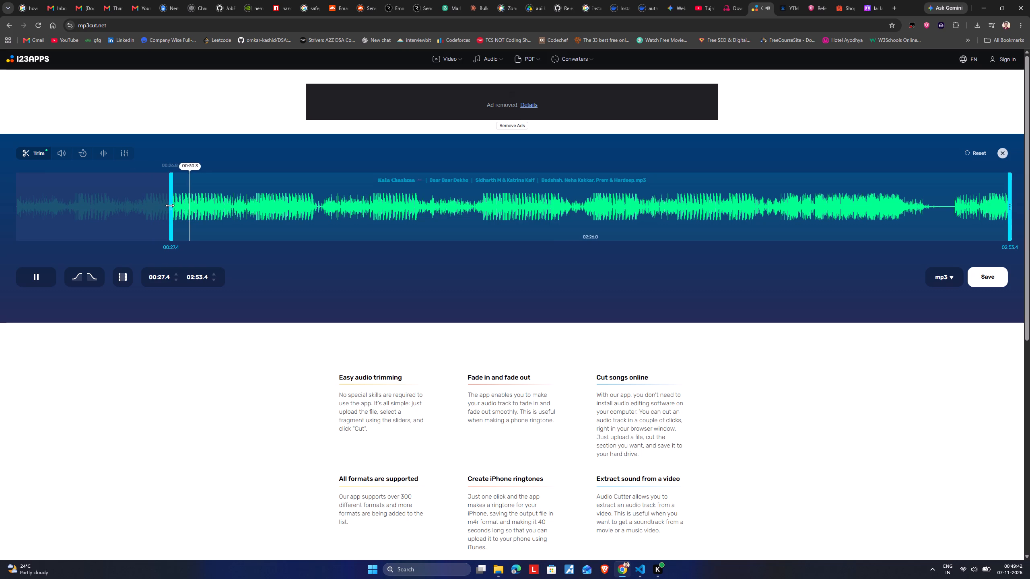
left_click_drag(170, 205, 165, 205)
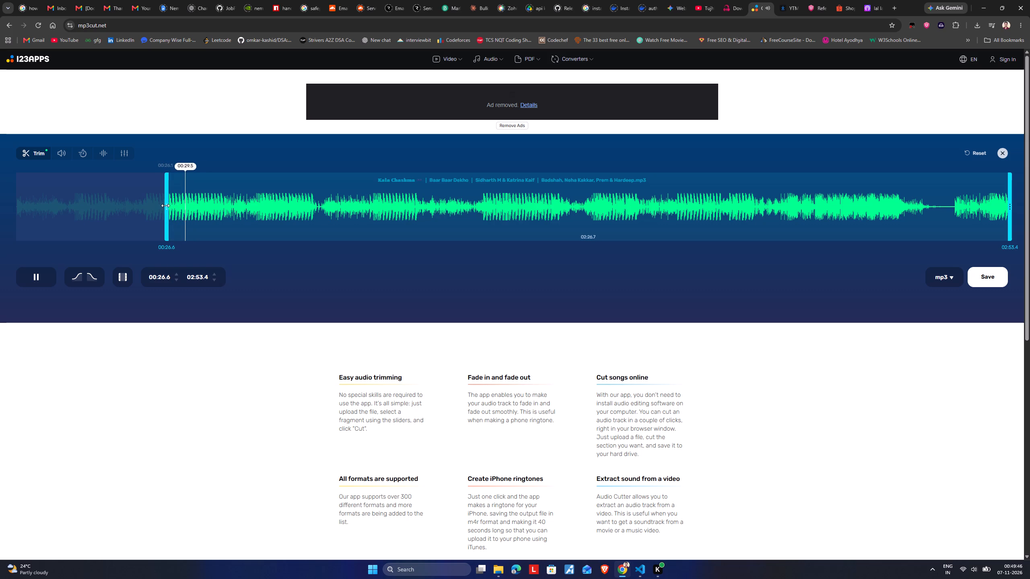
left_click_drag(164, 205, 137, 205)
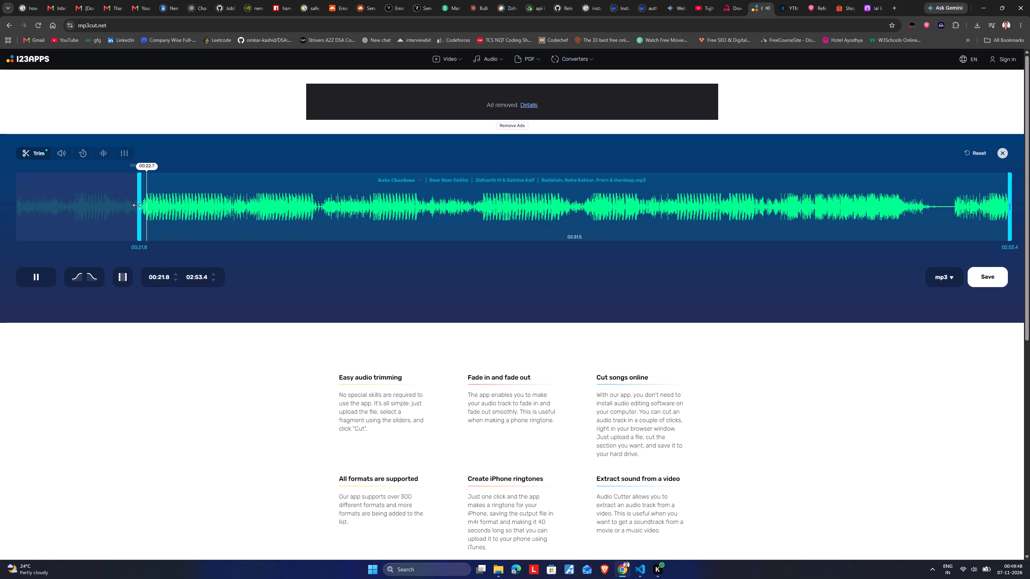
left_click(137, 205)
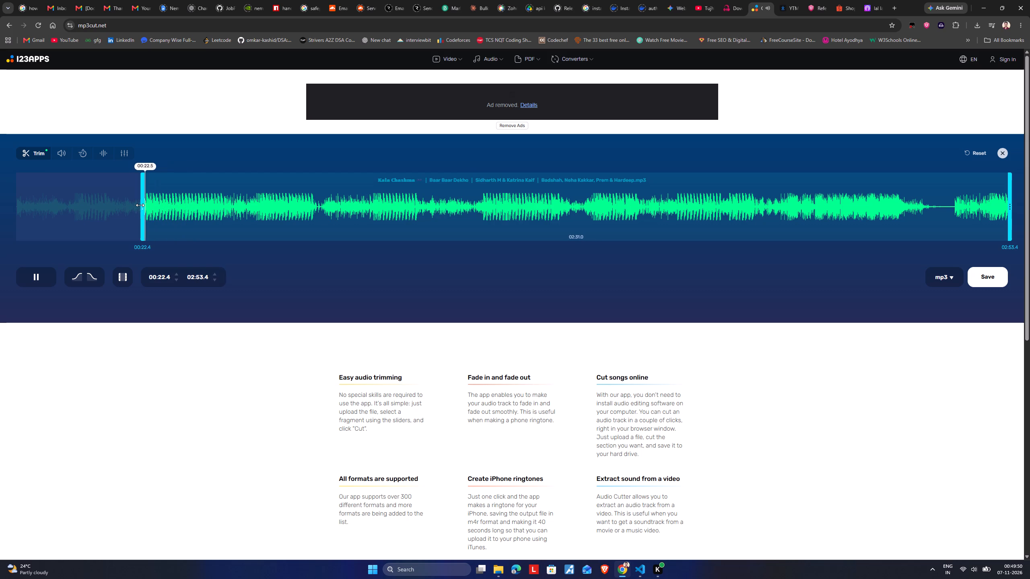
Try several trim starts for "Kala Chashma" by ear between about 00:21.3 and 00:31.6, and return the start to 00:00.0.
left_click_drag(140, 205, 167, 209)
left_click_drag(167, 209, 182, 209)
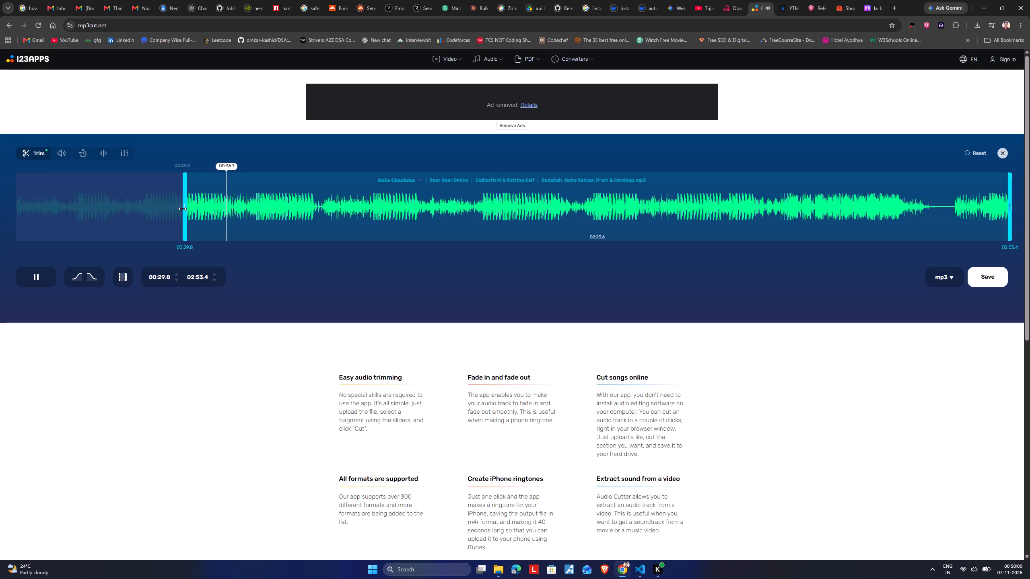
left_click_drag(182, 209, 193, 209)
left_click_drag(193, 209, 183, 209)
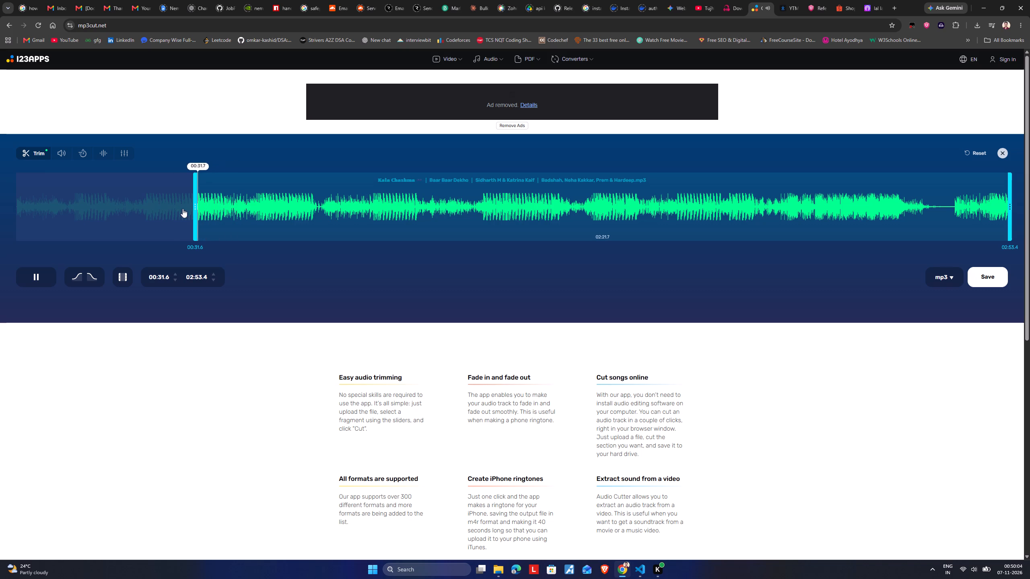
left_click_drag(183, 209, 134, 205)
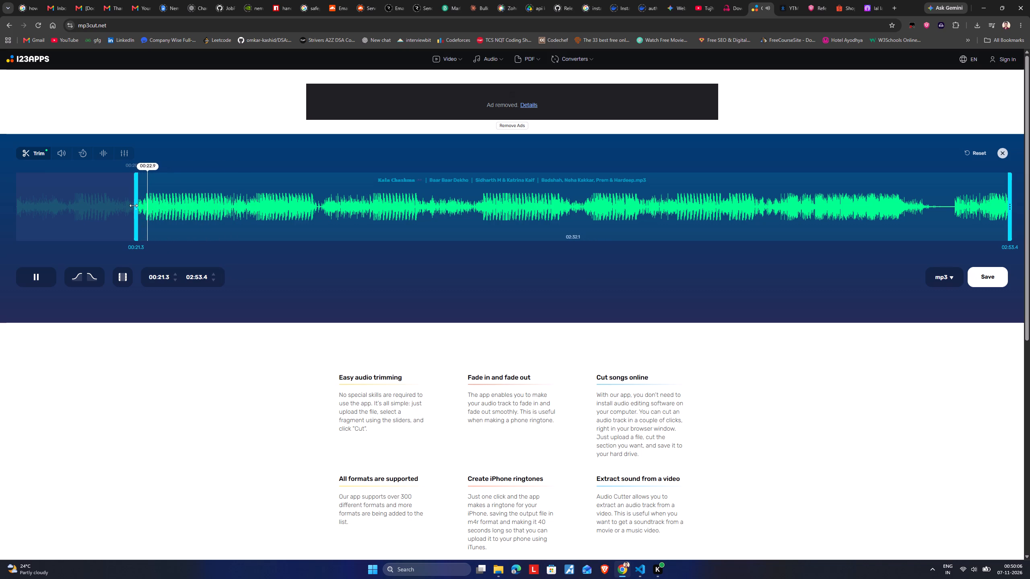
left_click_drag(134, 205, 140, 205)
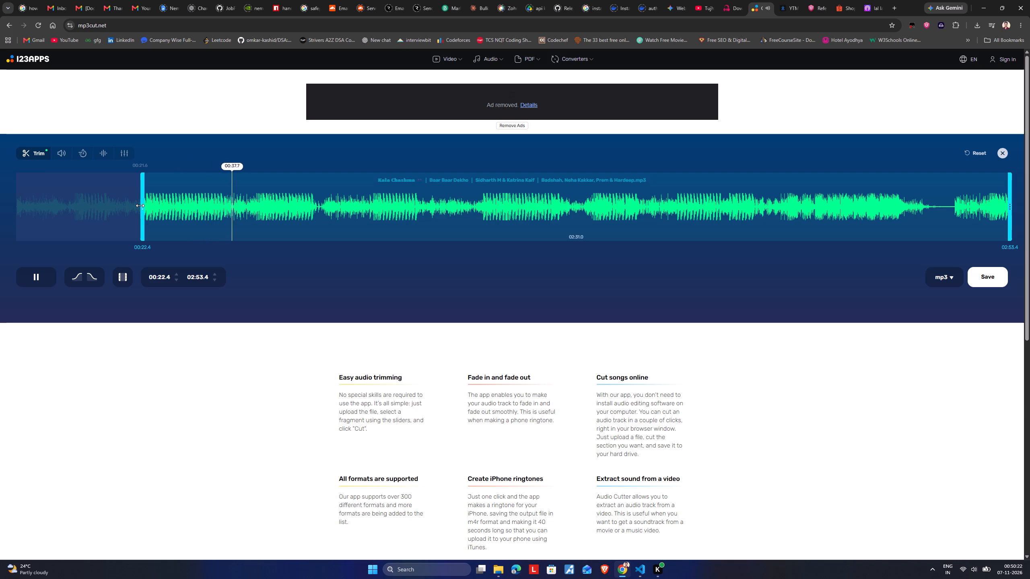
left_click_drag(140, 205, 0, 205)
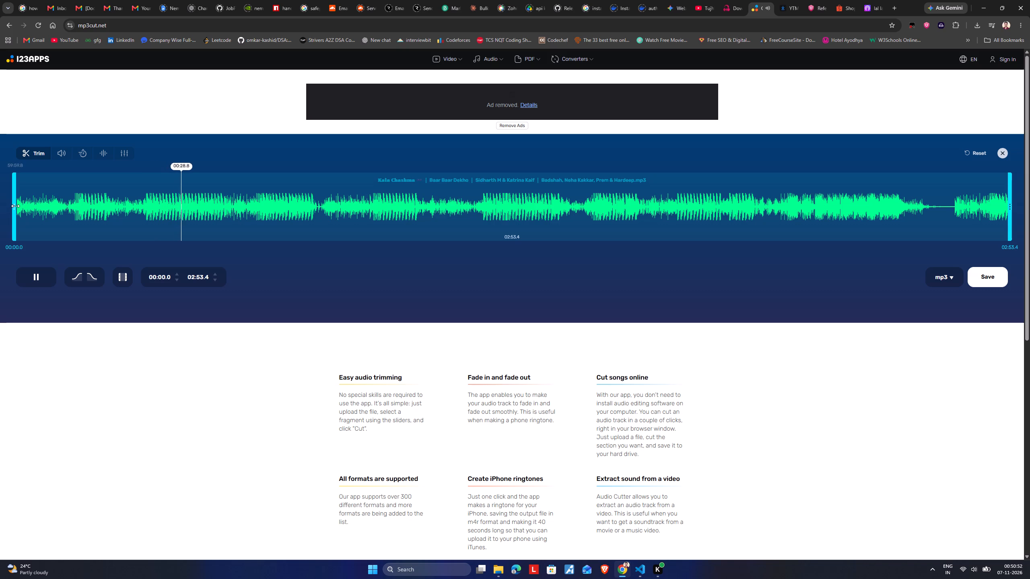
Listen to "Kala Chashma" from various points between about 01:12 and the end of the song to find a suitable section.
left_click(428, 207)
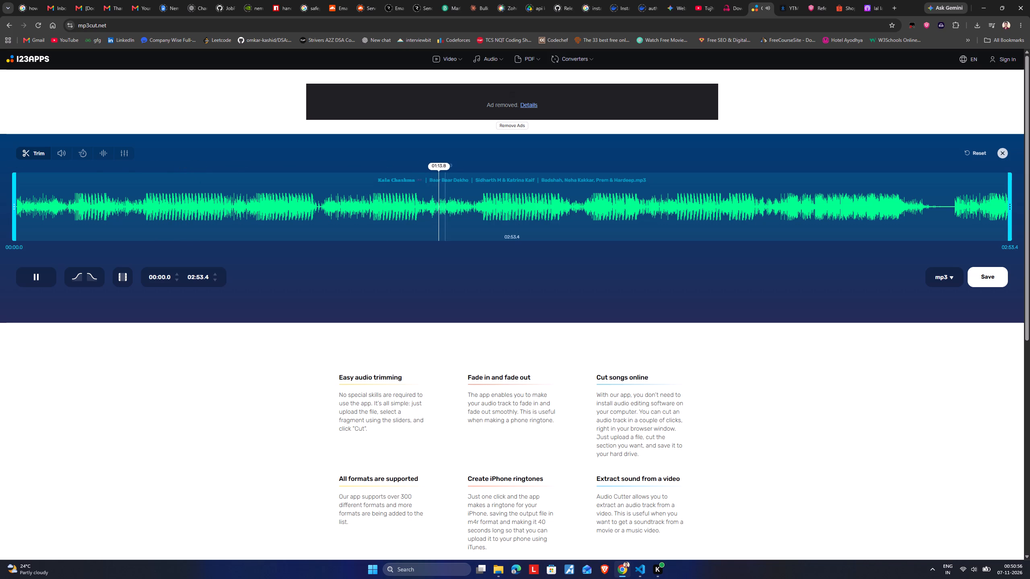
left_click(445, 205)
left_click(471, 201)
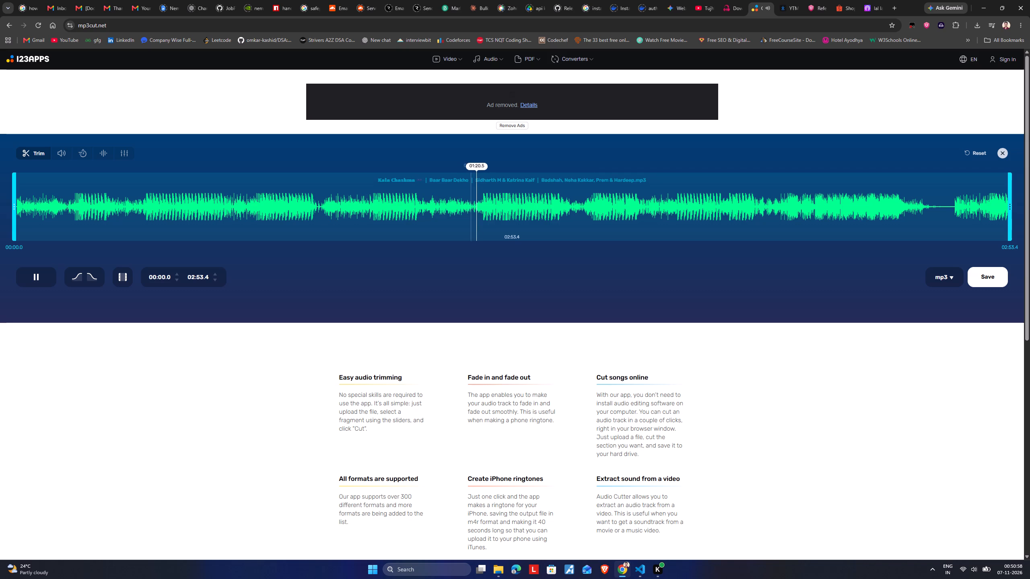
left_click(490, 203)
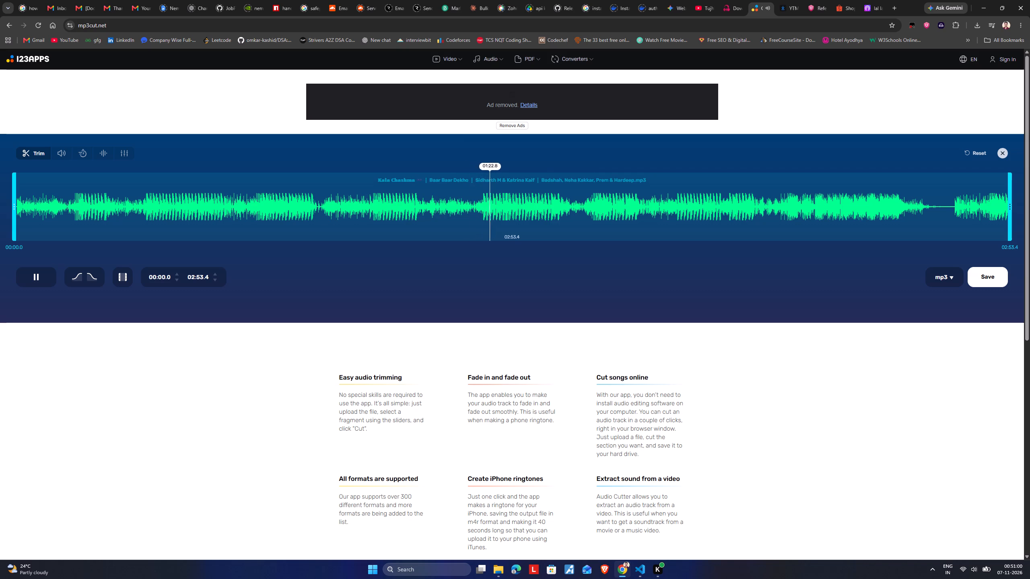
left_click(543, 201)
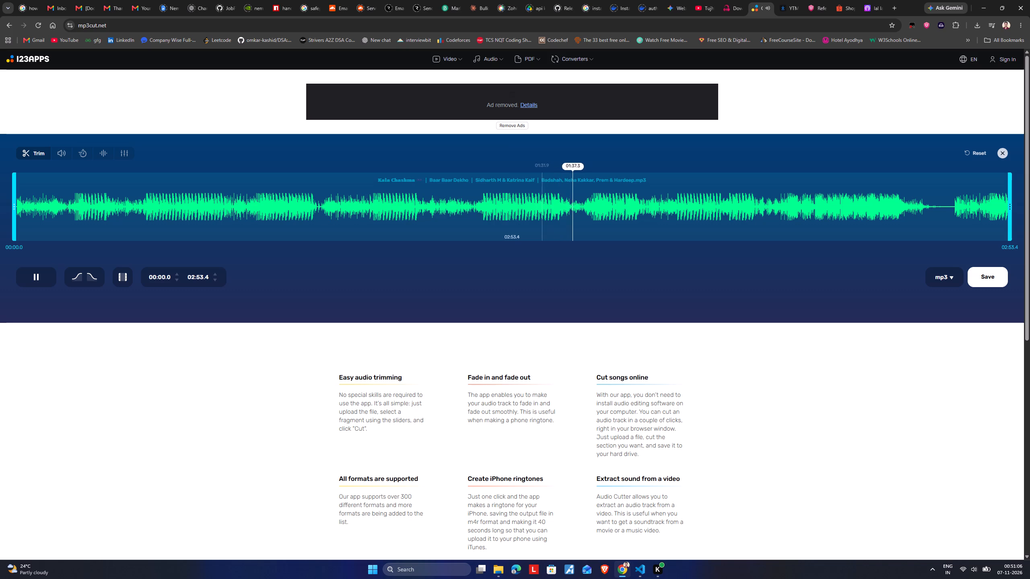
left_click(612, 203)
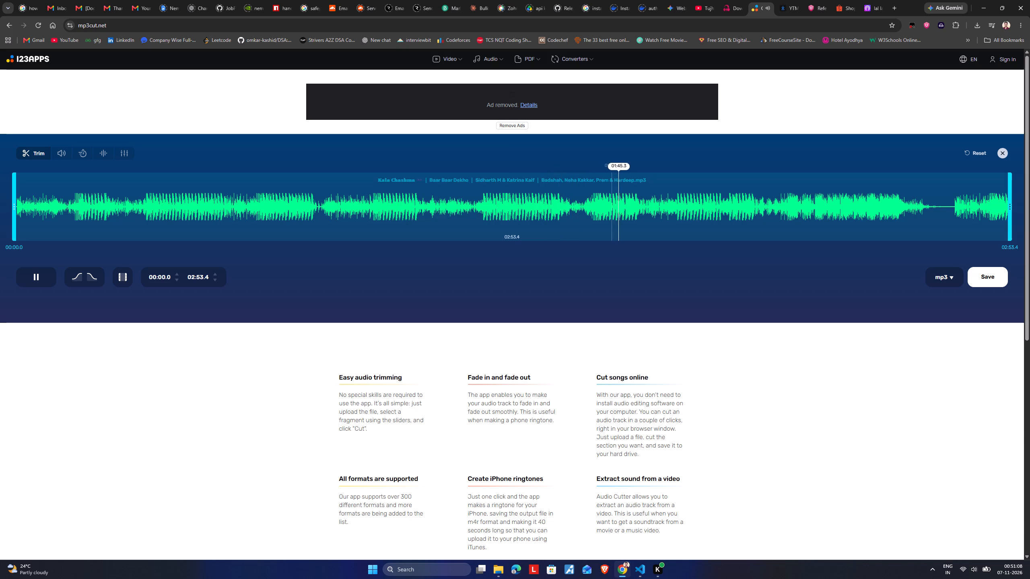
left_click(649, 200)
left_click(687, 205)
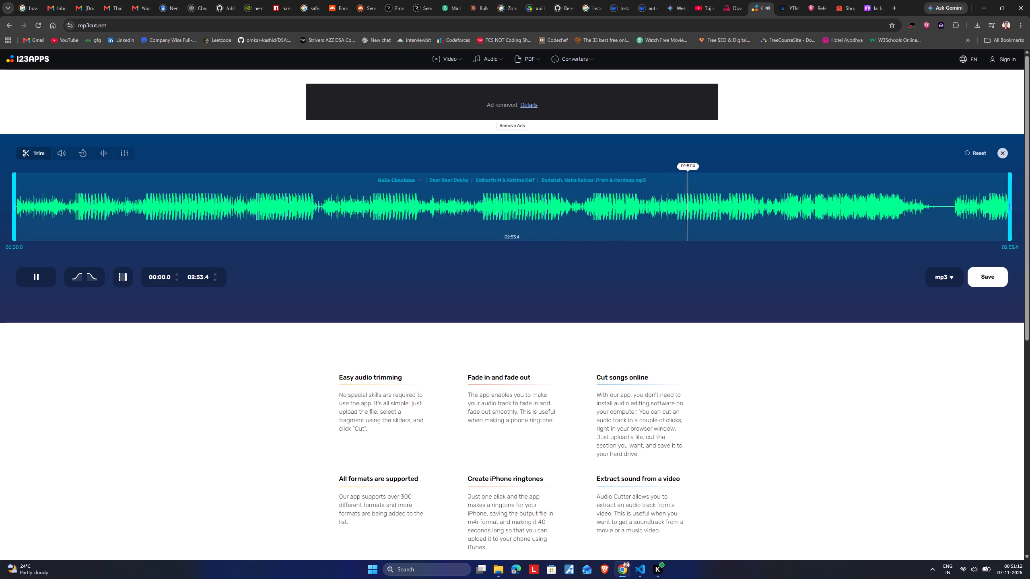
left_click(655, 202)
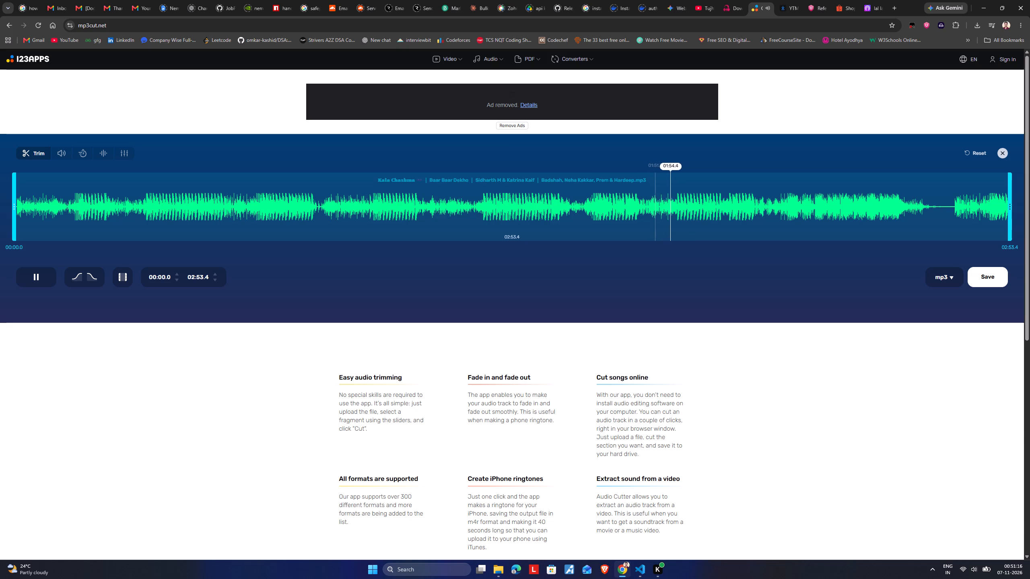
left_click(642, 207)
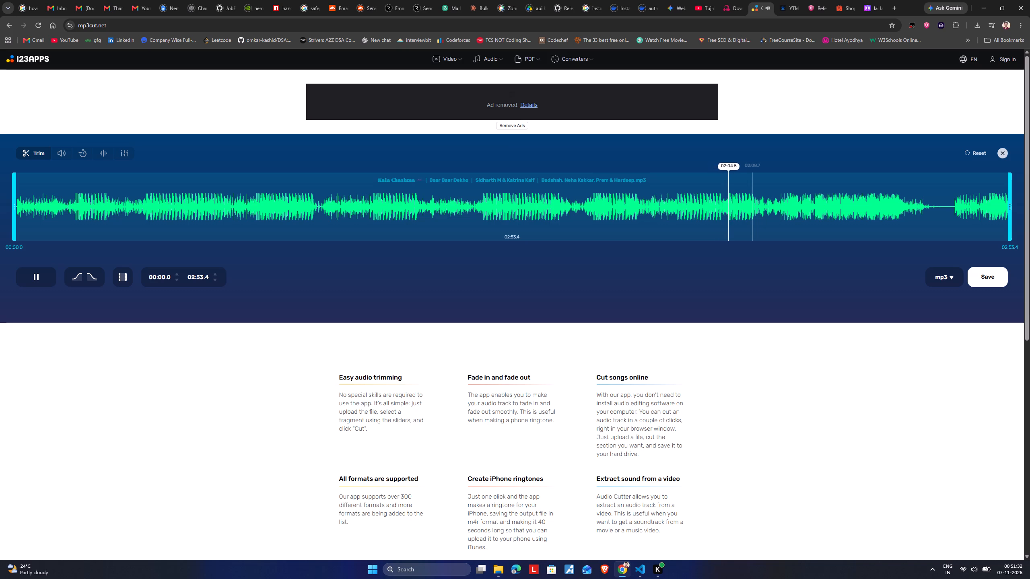
left_click(775, 207)
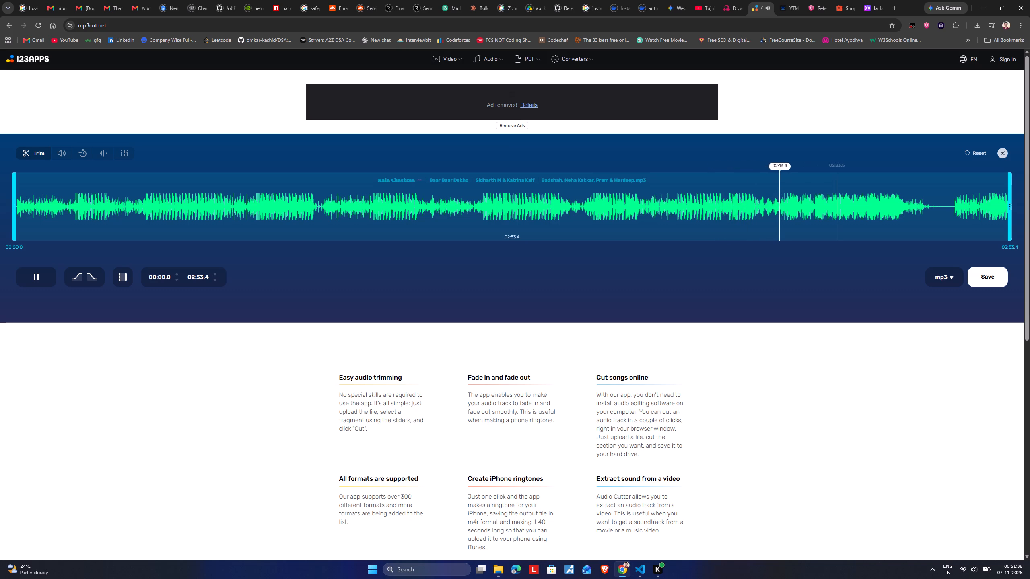
left_click(751, 208)
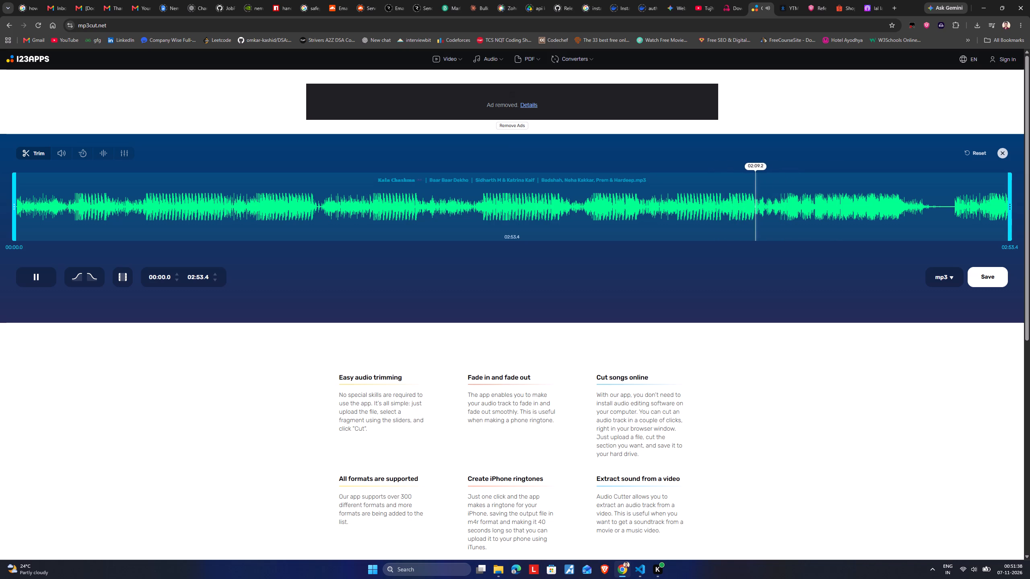
left_click(827, 210)
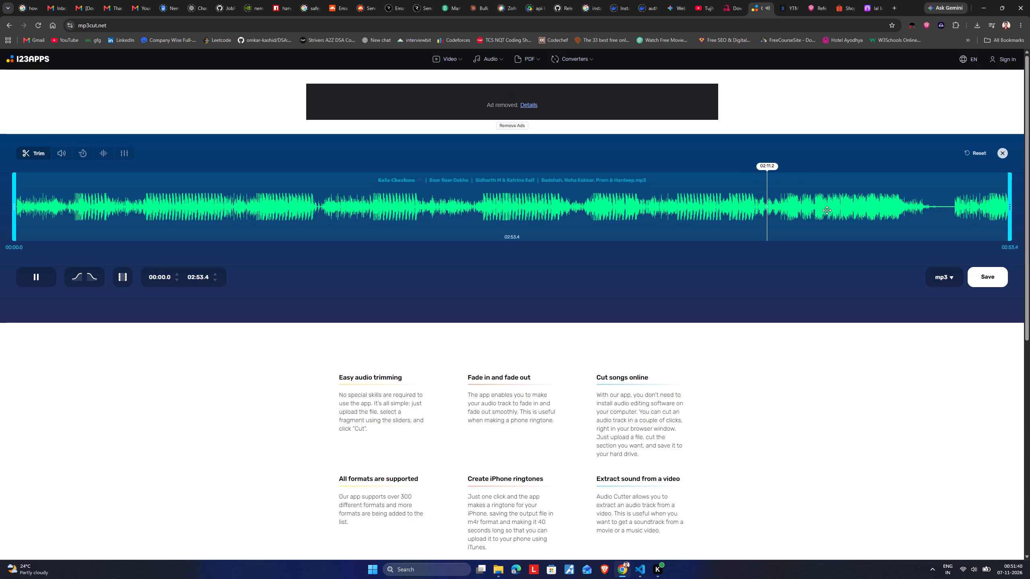
left_click(797, 210)
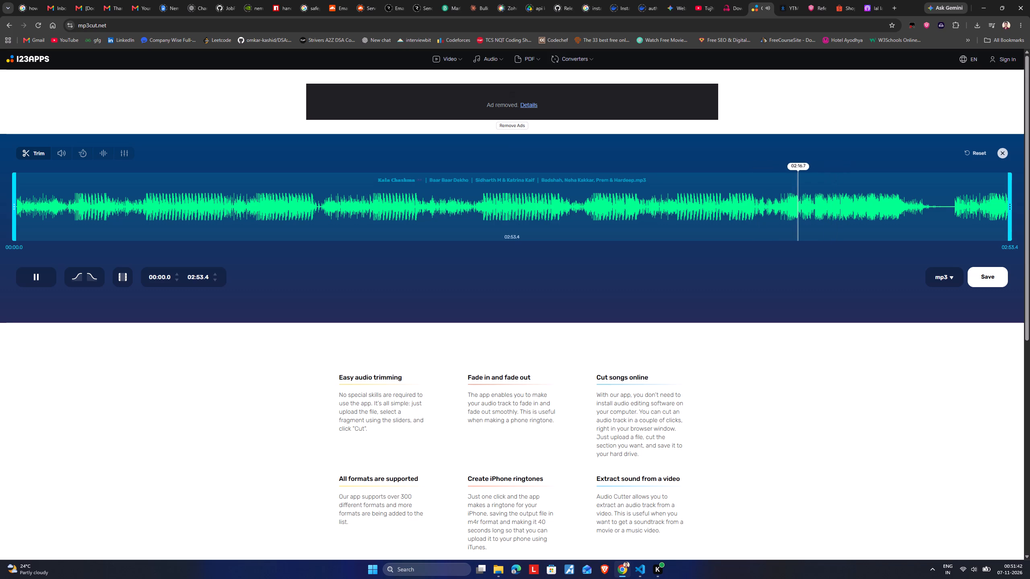
left_click(820, 210)
left_click(882, 205)
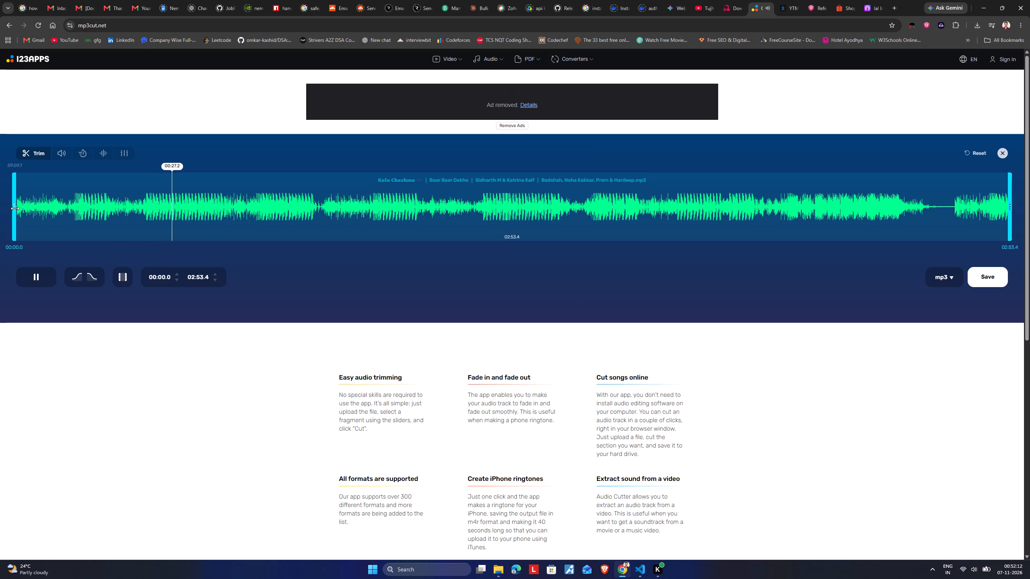
Set the trim start of "Kala Chashma" by ear to about 00:14.9.
left_click_drag(15, 208, 137, 222)
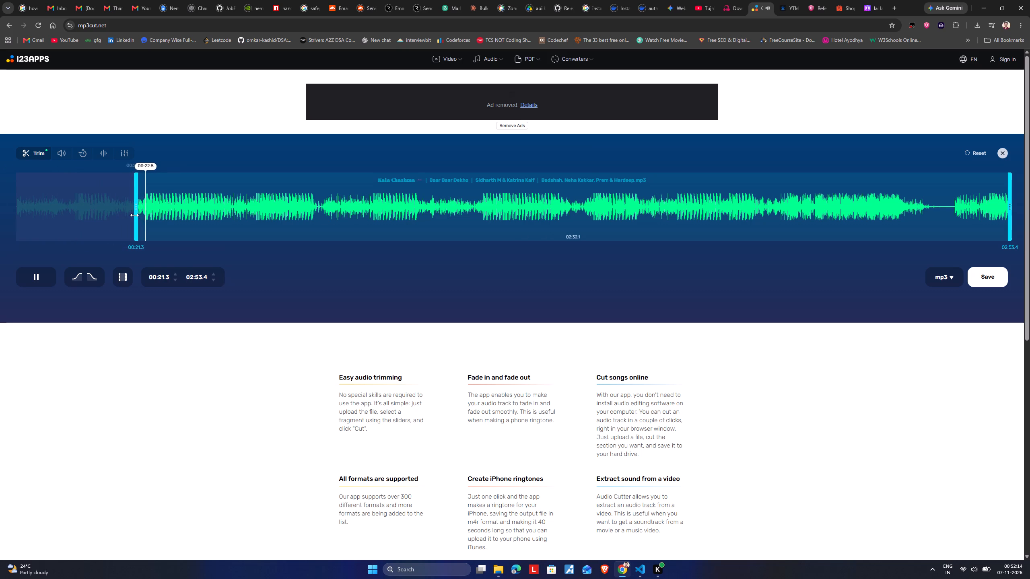
left_click_drag(134, 215, 110, 214)
left_click_drag(110, 214, 105, 214)
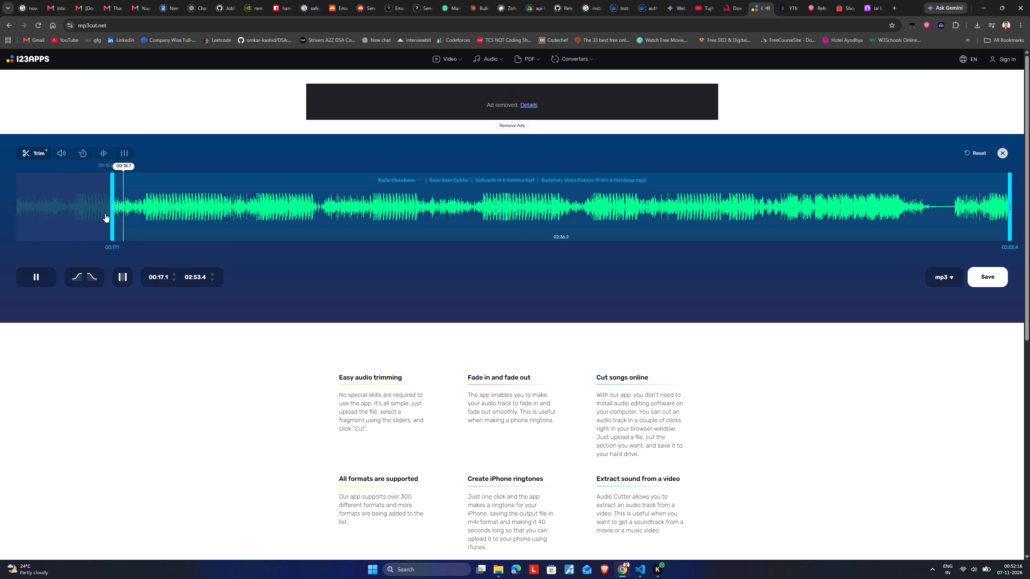
left_click_drag(105, 214, 102, 212)
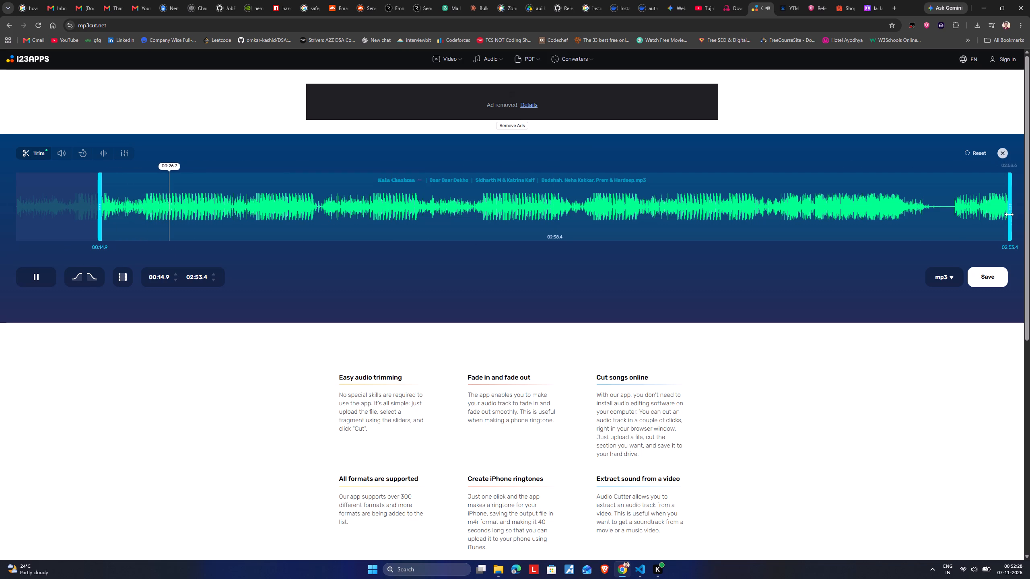
Set the trim end of "Kala Chashma" by ear to about 00:54.0 and replay the clip from its start.
left_click_drag(1009, 212, 217, 207)
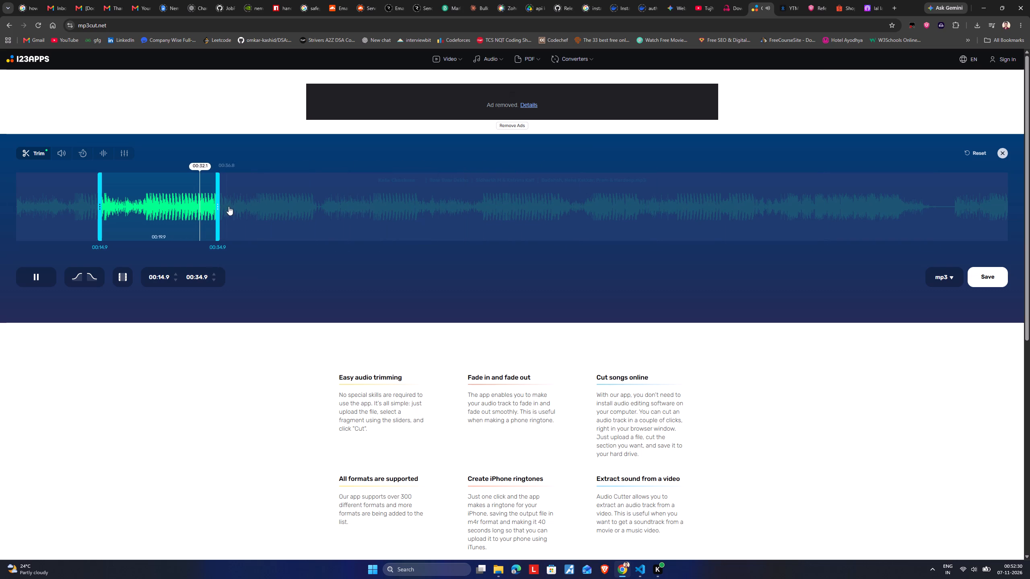
left_click_drag(217, 206, 283, 214)
left_click_drag(283, 214, 235, 211)
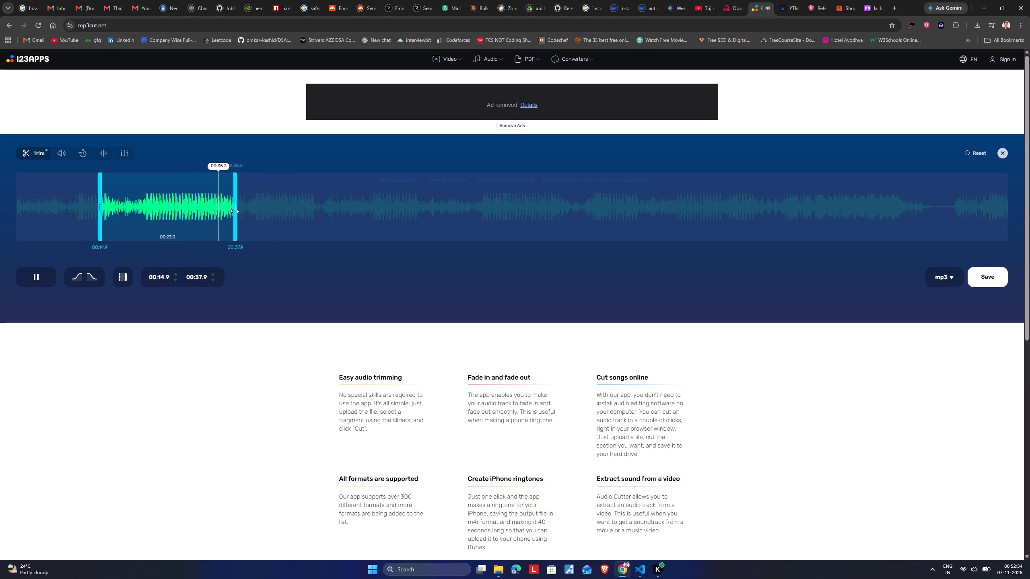
left_click_drag(235, 211, 254, 213)
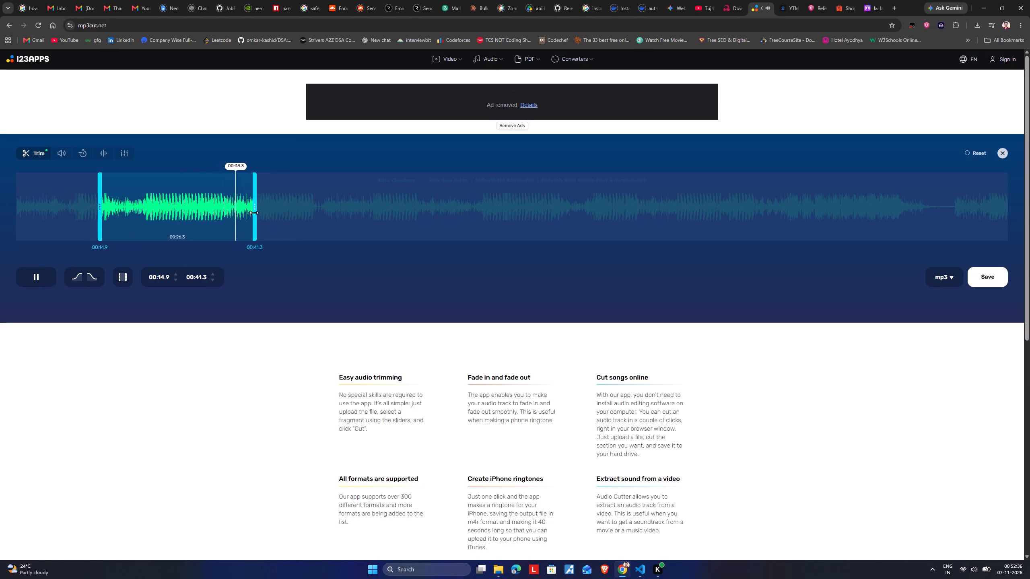
left_click_drag(254, 213, 260, 213)
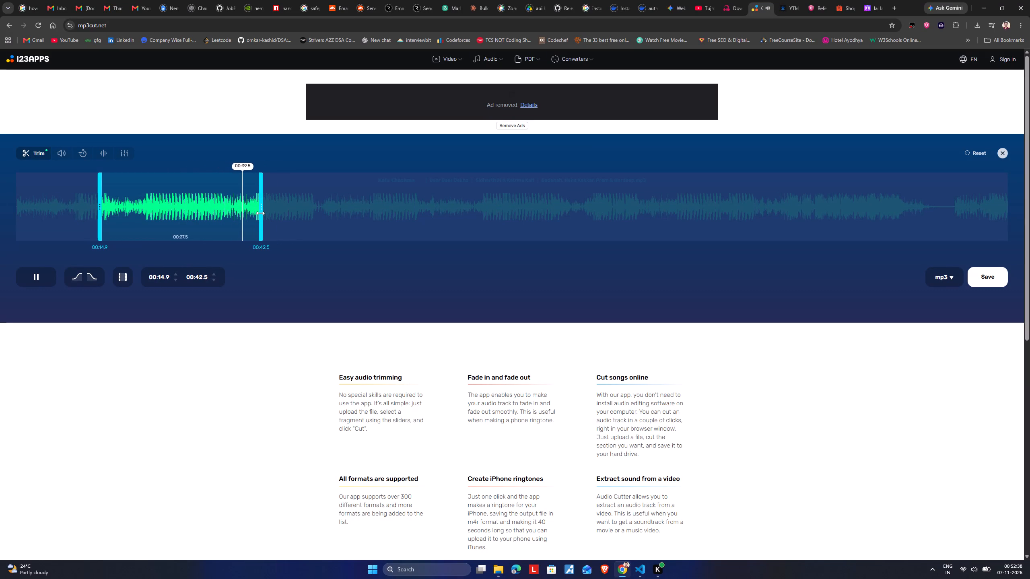
left_click_drag(260, 213, 264, 214)
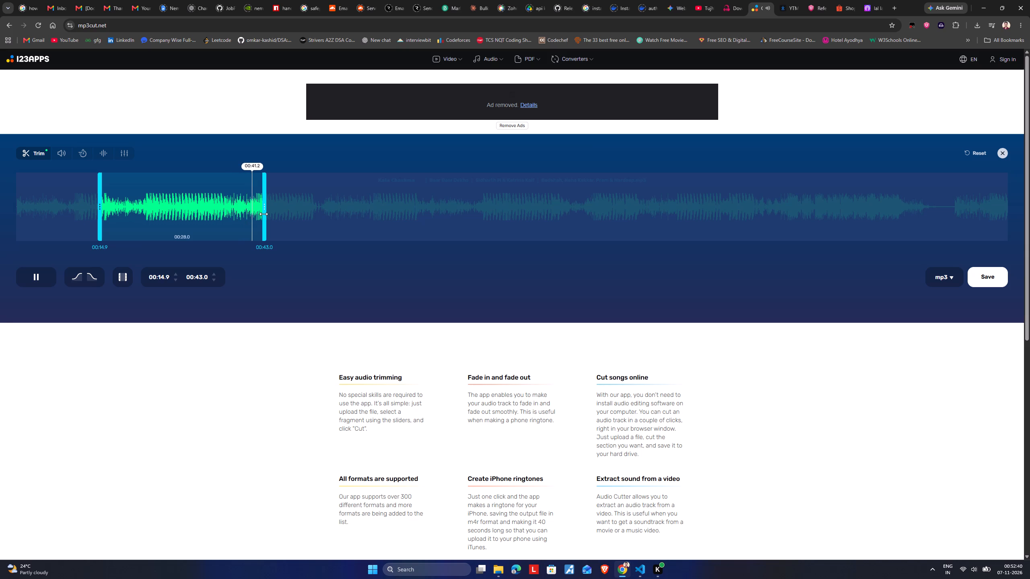
left_click_drag(264, 214, 280, 214)
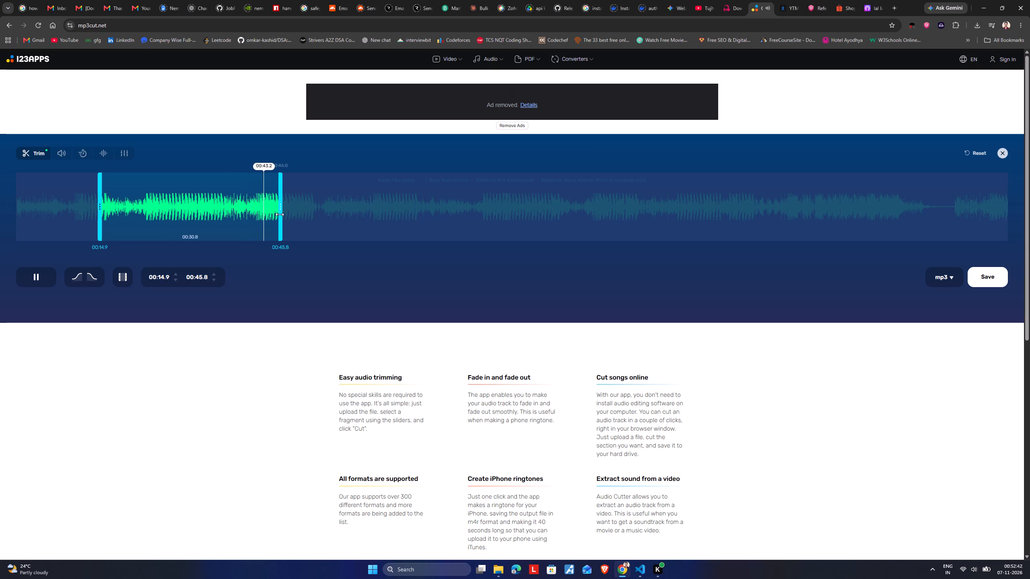
left_click_drag(280, 214, 286, 214)
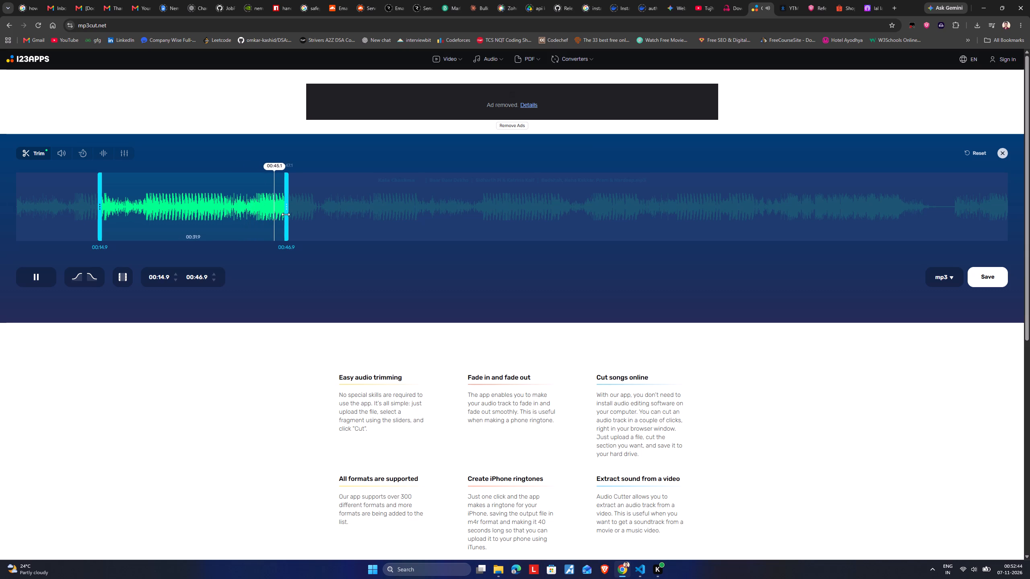
left_click_drag(286, 214, 302, 215)
left_click_drag(302, 215, 331, 222)
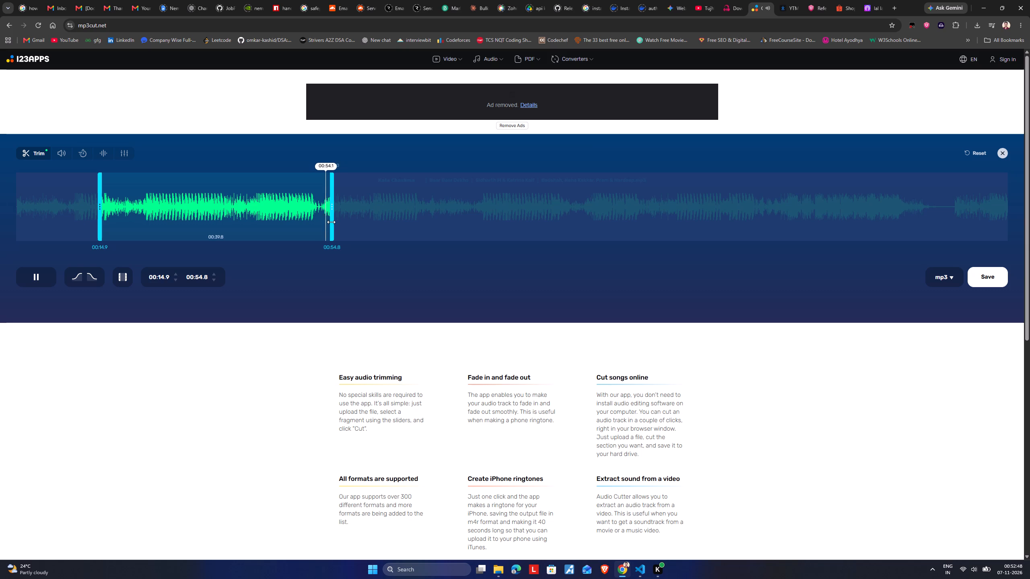
left_click_drag(331, 222, 338, 222)
left_click_drag(338, 222, 332, 222)
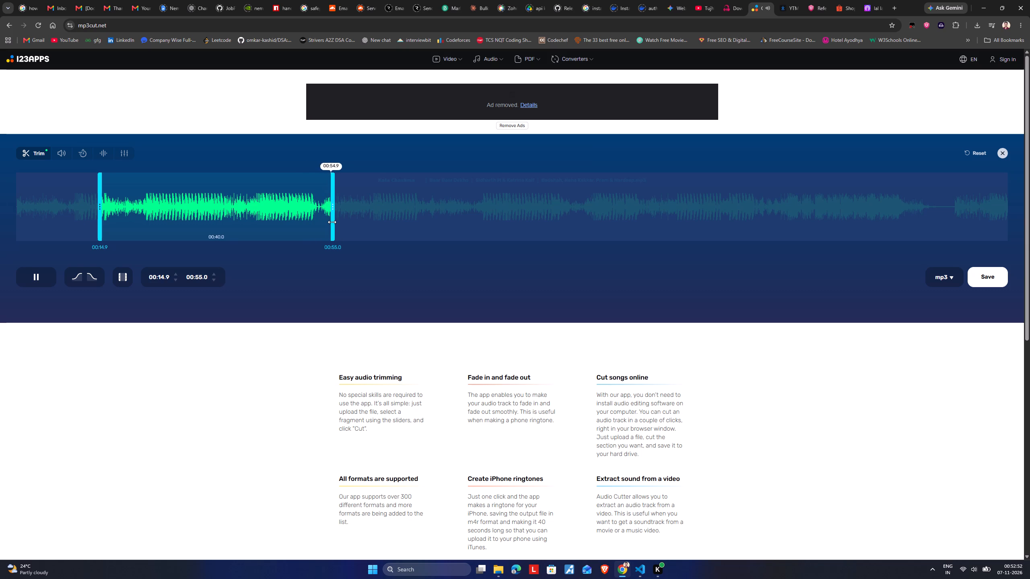
left_click_drag(332, 222, 326, 223)
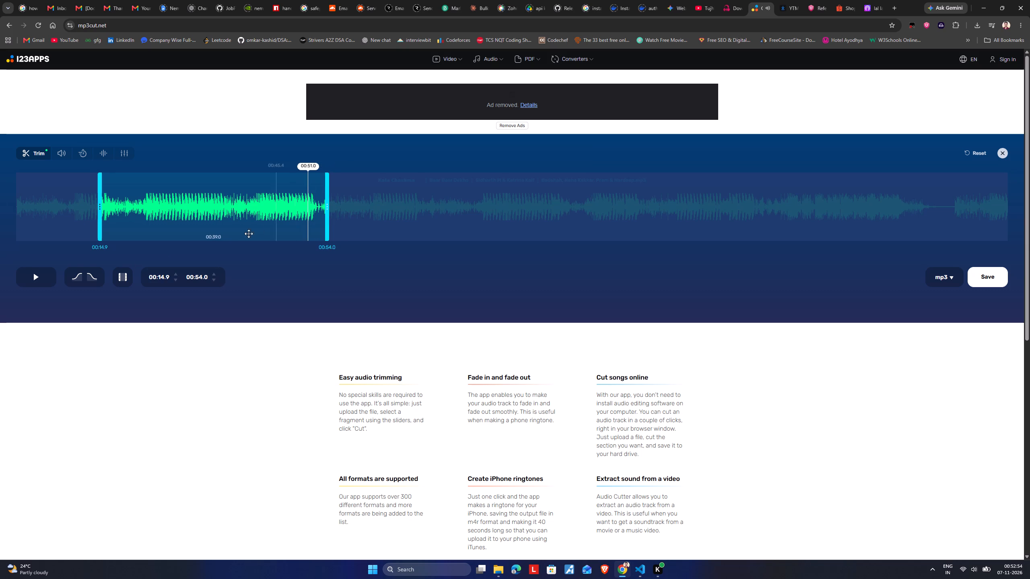
left_click(35, 281)
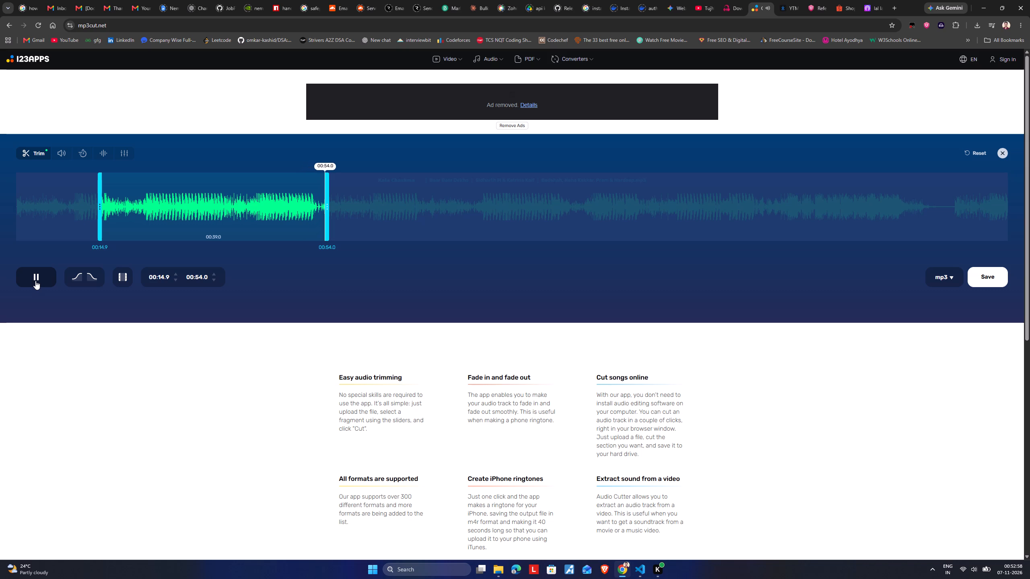
left_click(35, 281)
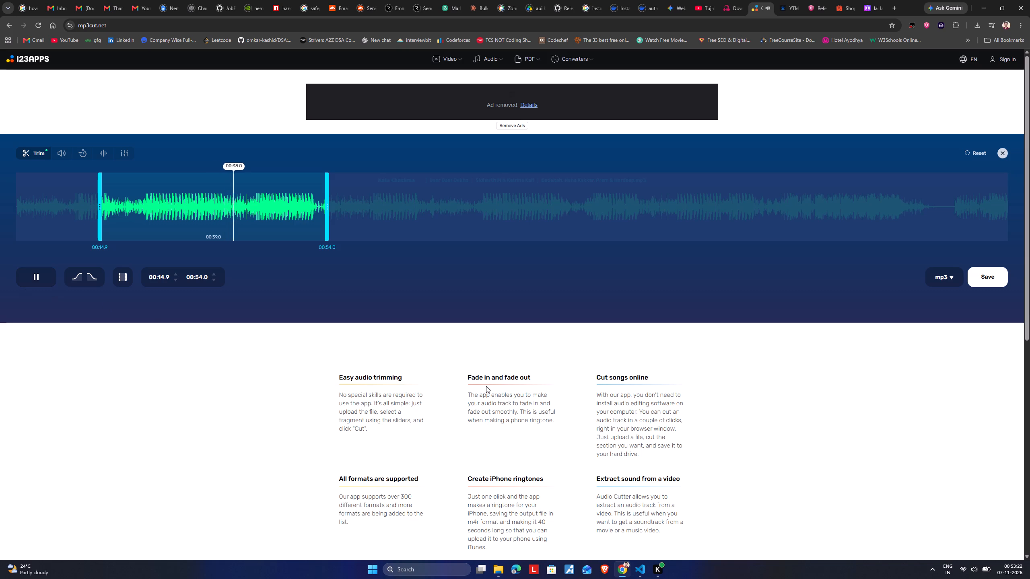
Save the trimmed "Kala Chashma" clip as an MP3 in the Round1 folder under its default file name.
left_click(992, 283)
left_click(509, 204)
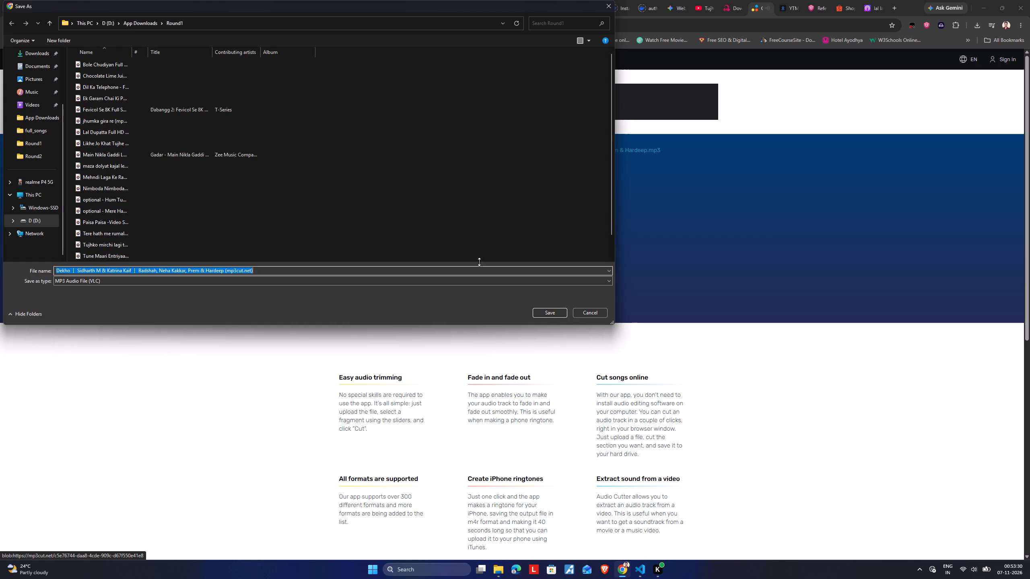
left_click(548, 316)
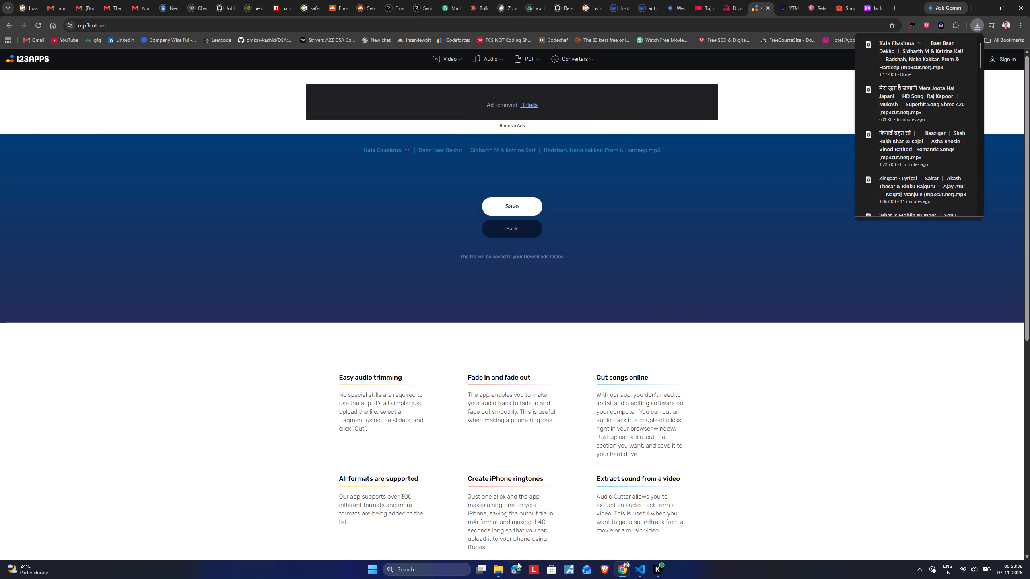
In File Explorer, look through the Full_Stack songs folder and the D:\Songs folder for the place that holds the numbered songs.
left_click(502, 575)
left_click(443, 529)
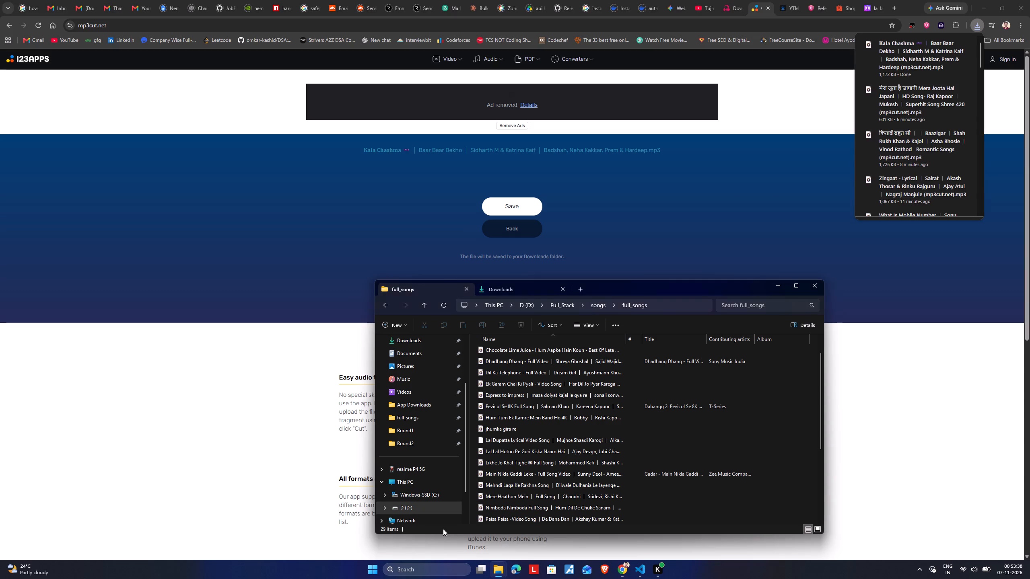
left_click(597, 307)
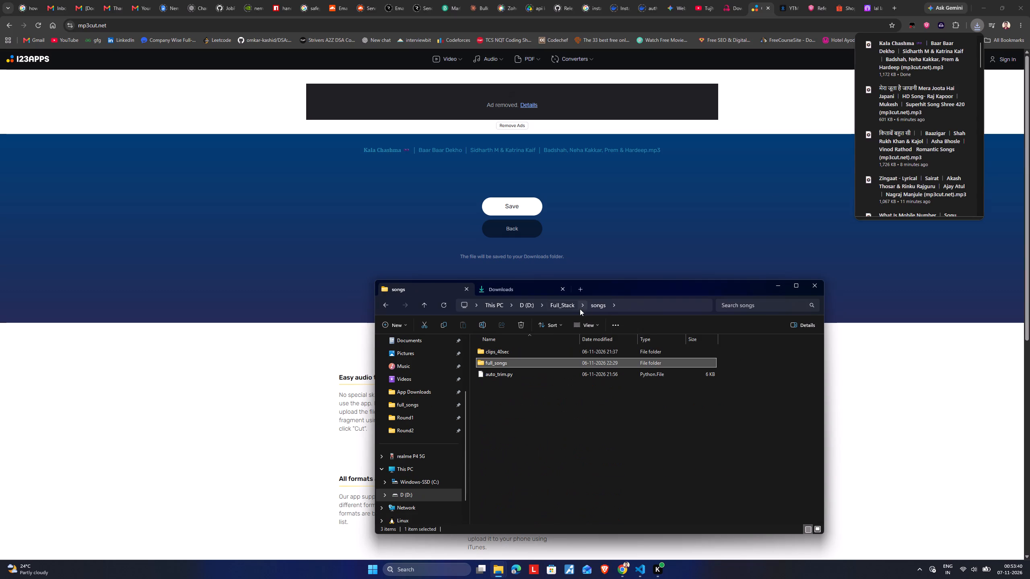
scroll(413, 498, "down", 3)
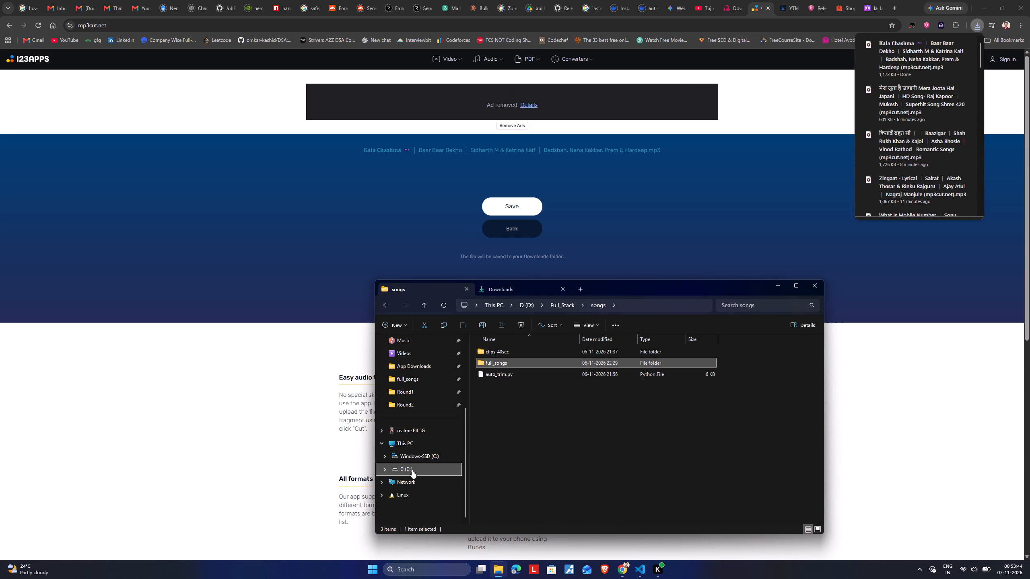
left_click(553, 308)
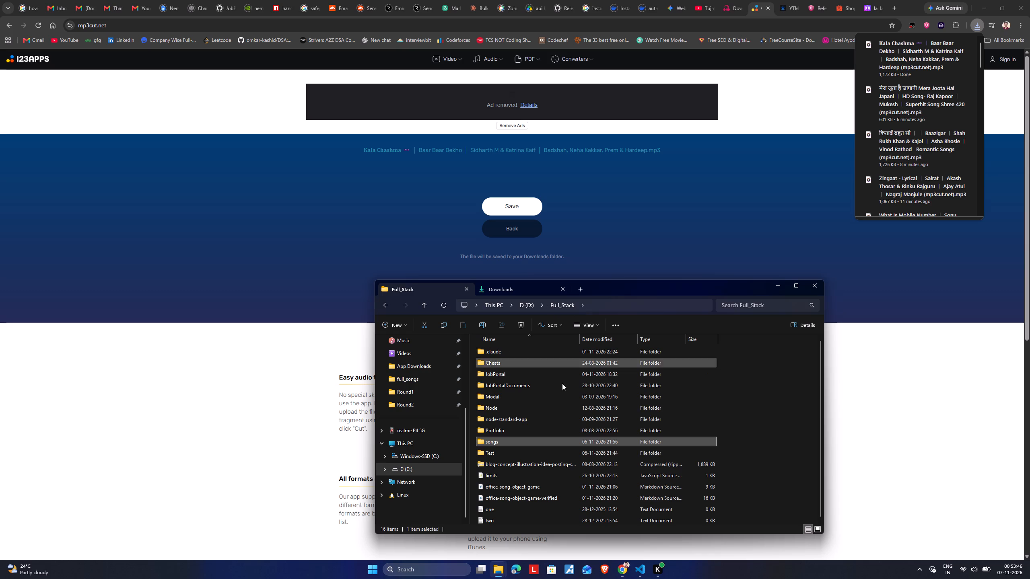
scroll(508, 408, "up", 5)
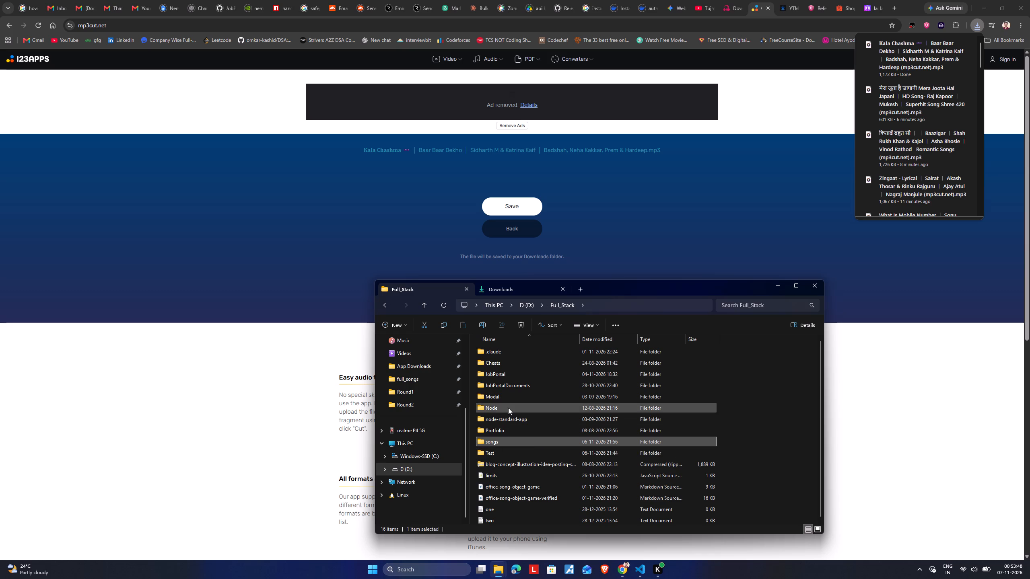
double_click(507, 441)
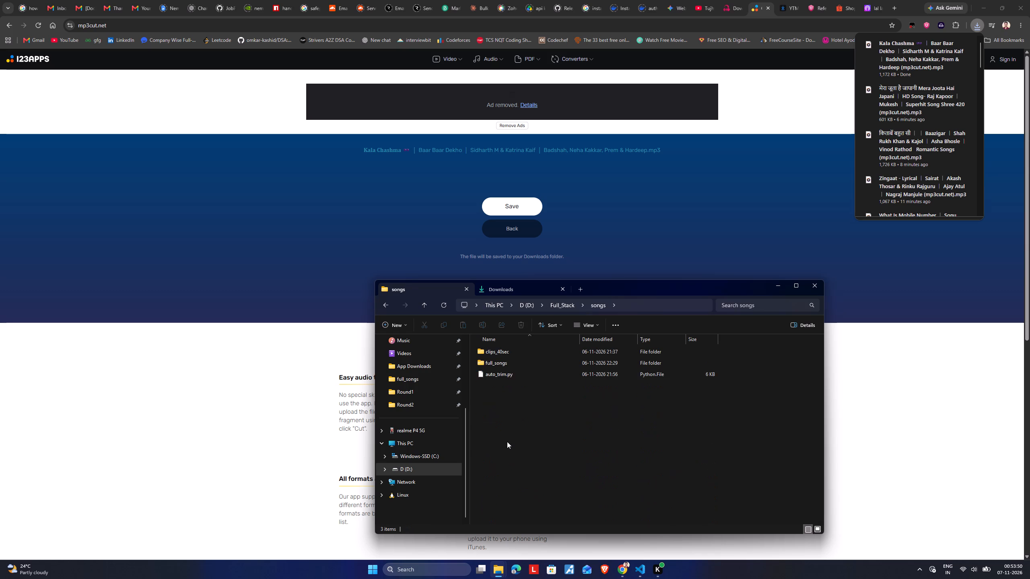
left_click(528, 304)
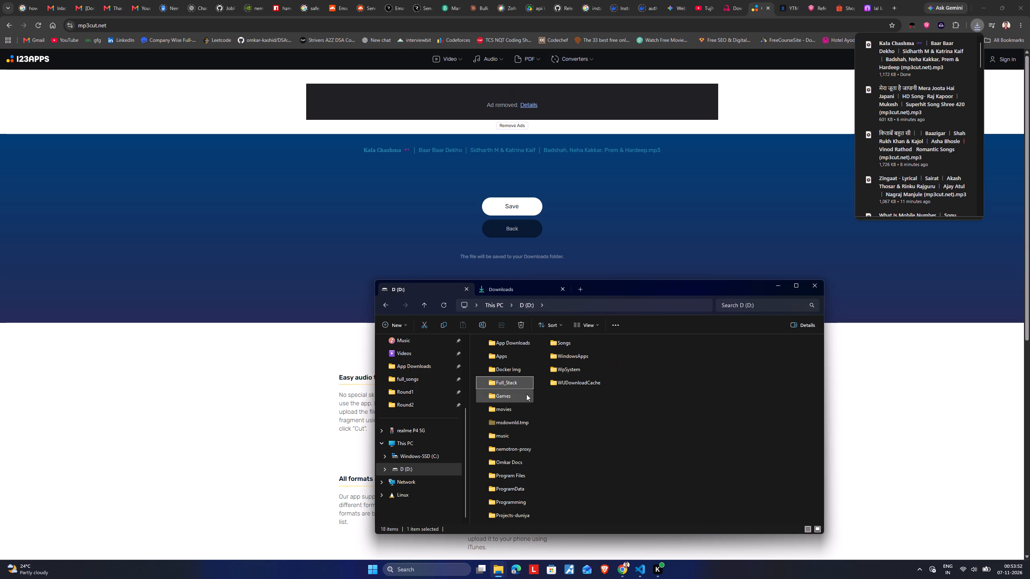
double_click(566, 345)
scroll(585, 454, "down", 5)
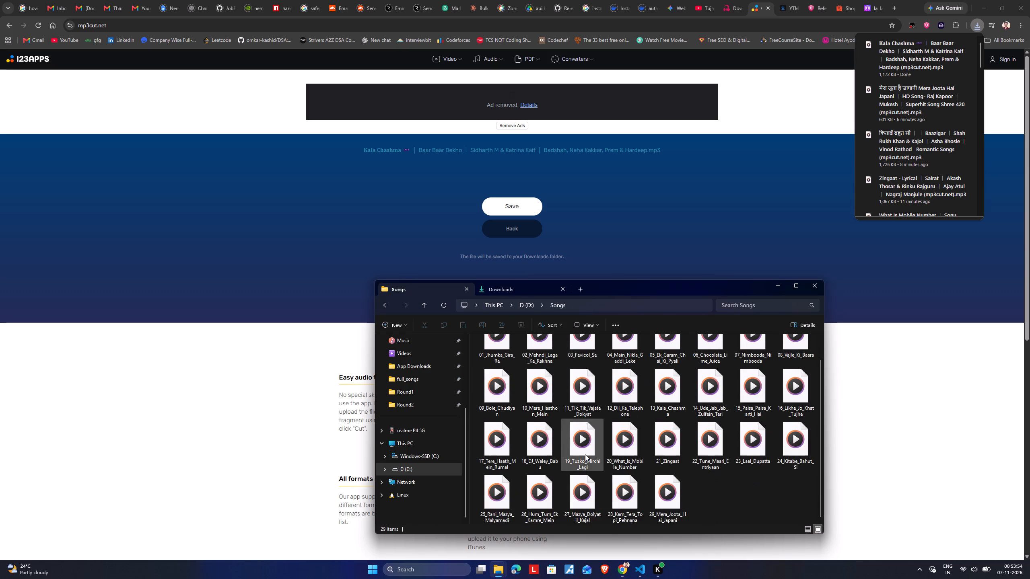
scroll(585, 454, "down", 4)
scroll(585, 454, "up", 9)
Copy the Round1 and Round2 folders from D:\App Downloads into D:\Songs.
left_click(527, 307)
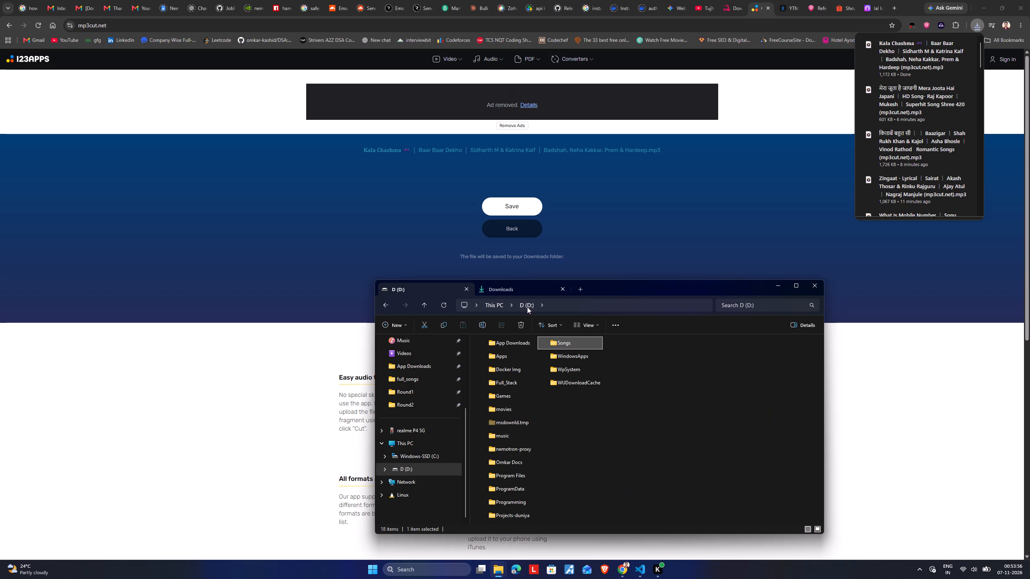
double_click(515, 342)
scroll(632, 434, "down", 17)
scroll(632, 434, "down", 5)
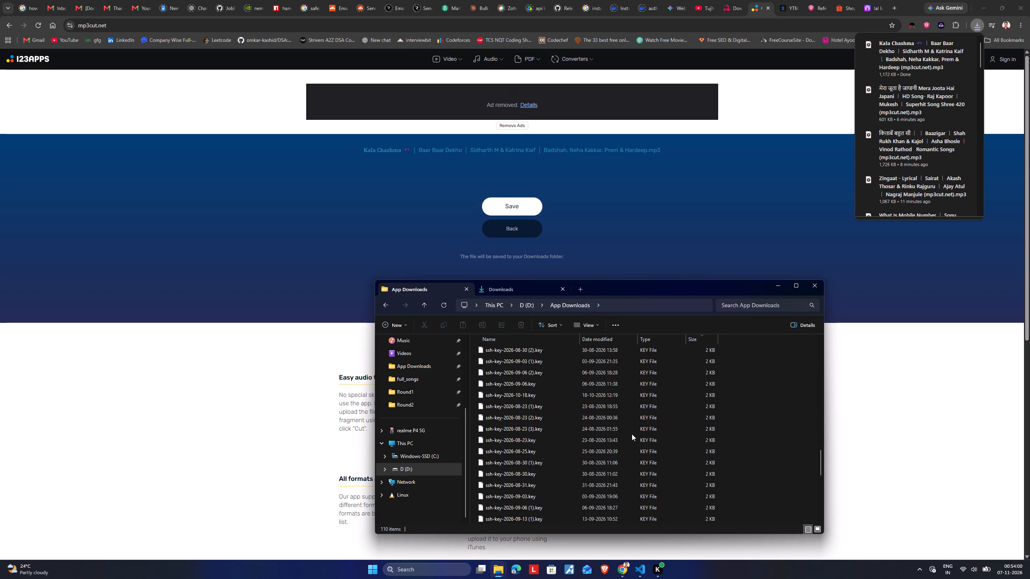
scroll(632, 434, "down", 18)
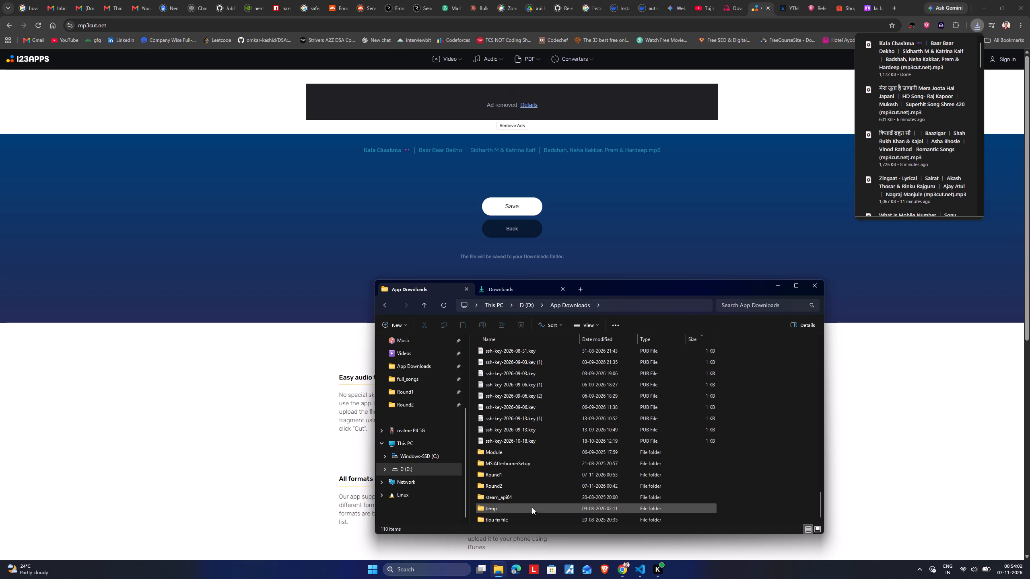
left_click(505, 487)
left_click(766, 492)
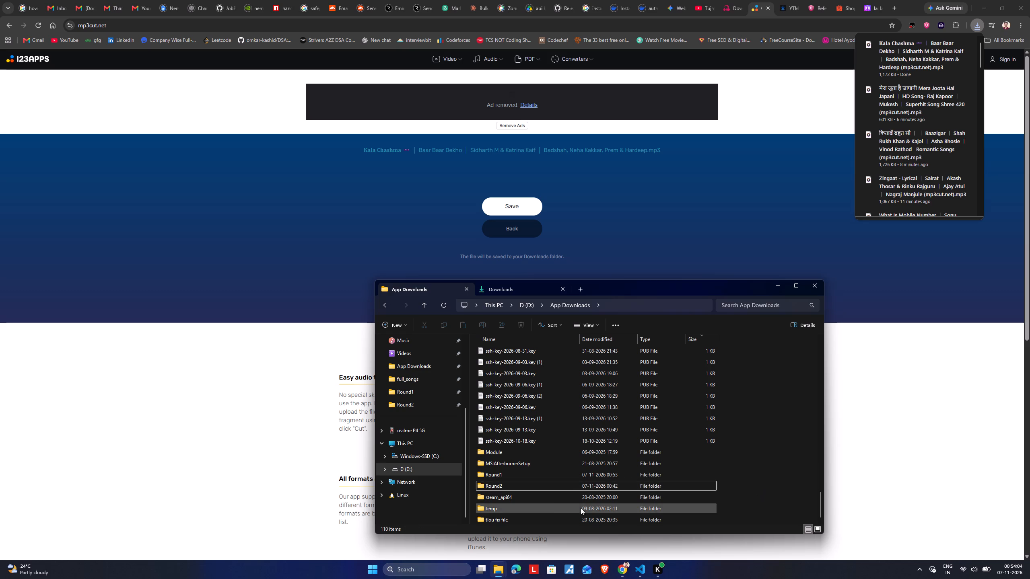
left_click(535, 486)
left_click(515, 474, "ctrl")
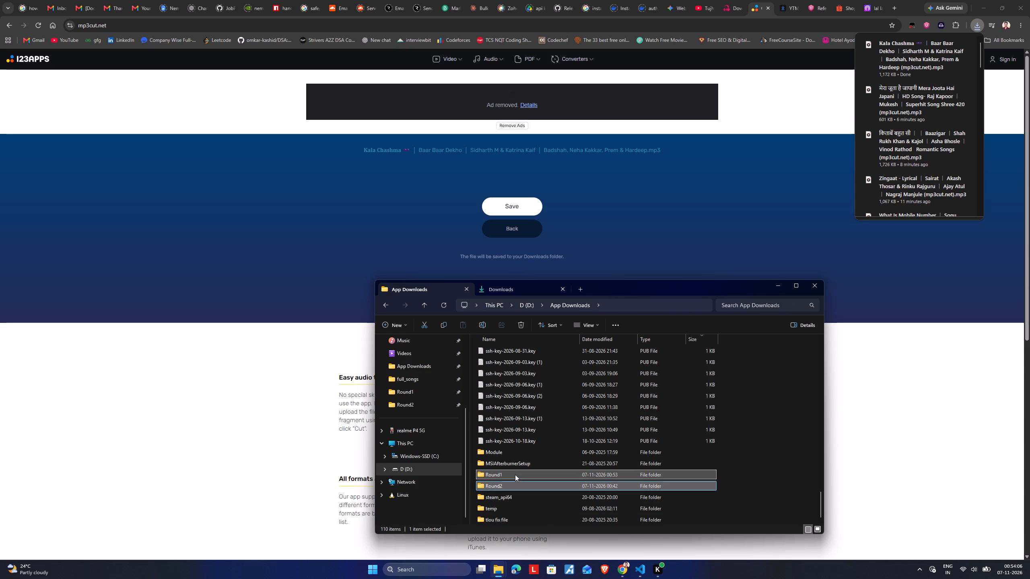
key("ctrl+c")
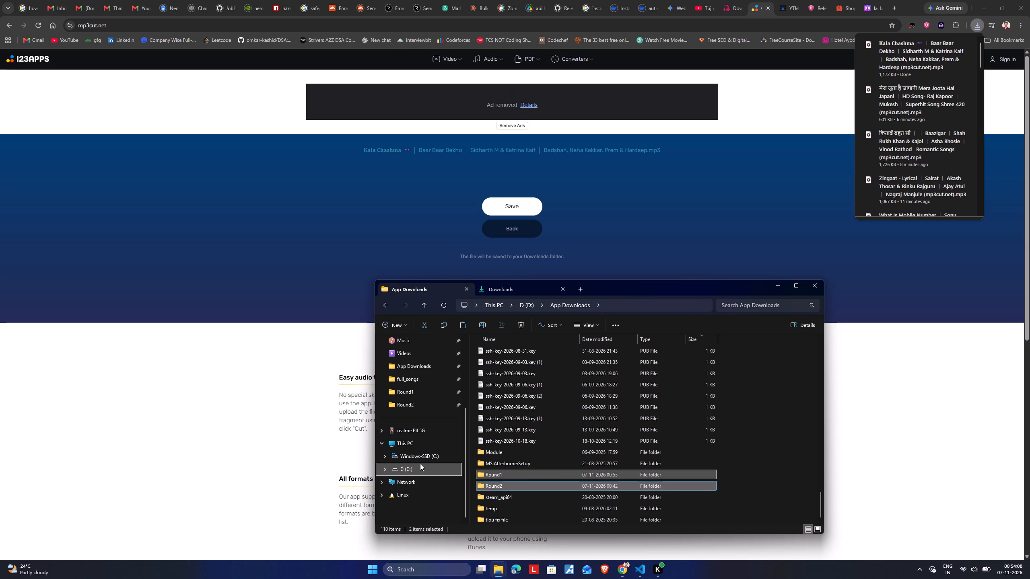
left_click(524, 306)
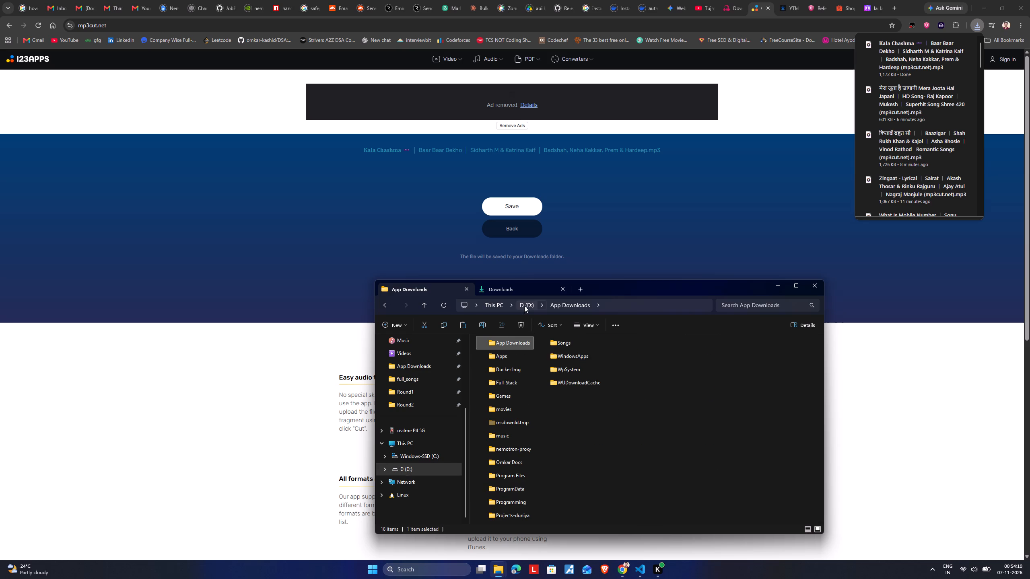
double_click(567, 345)
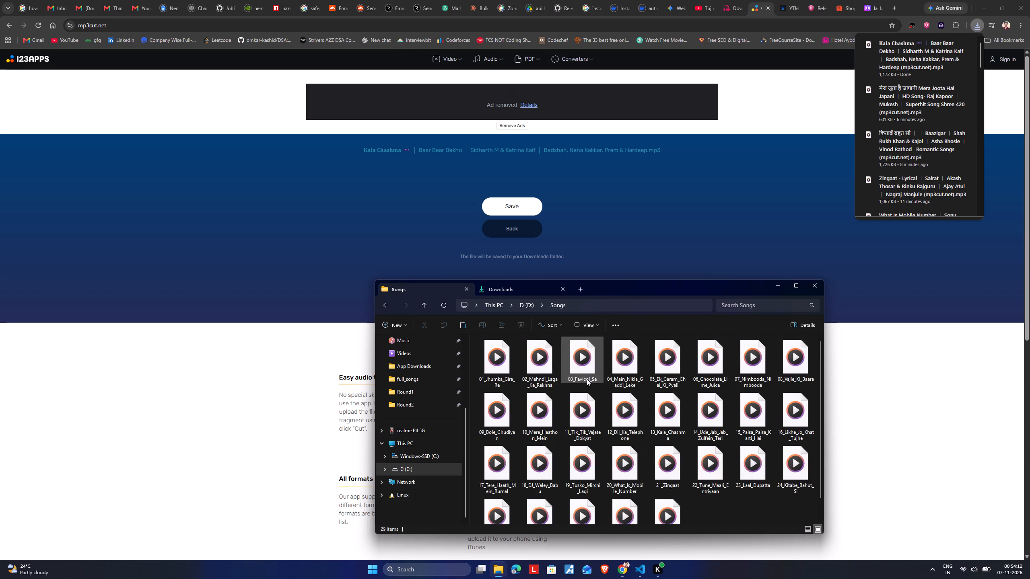
scroll(646, 452, "down", 8)
key("ctrl+v")
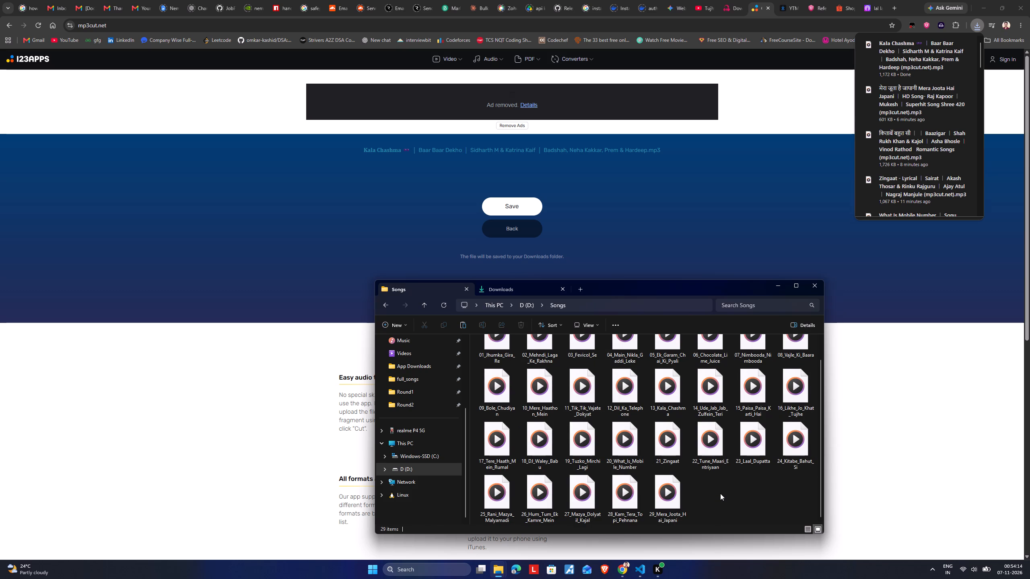
Play the "Bole Chudiyan" clip from the copied Round1 folder in D:\Songs.
double_click(492, 361)
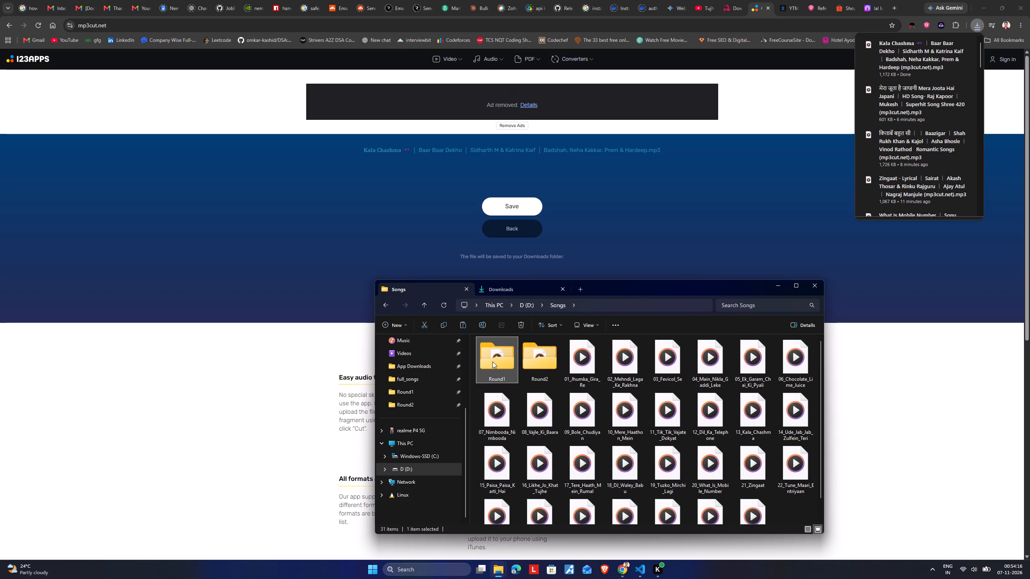
double_click(495, 349)
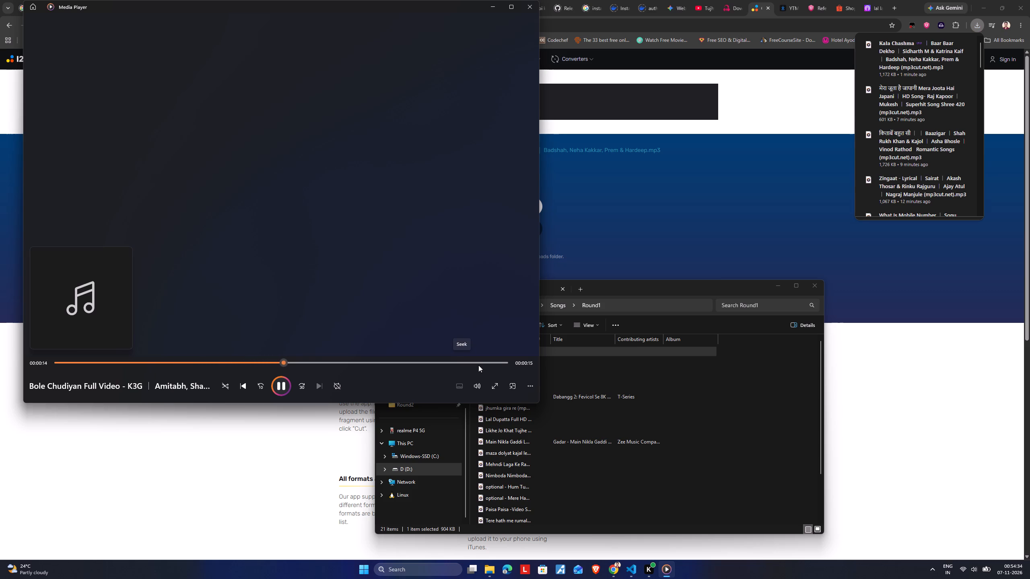
Shrink the Media Player window and place it beside the Round1 folder window so the whole file list stays uncovered.
left_click_drag(426, 8, 402, 49)
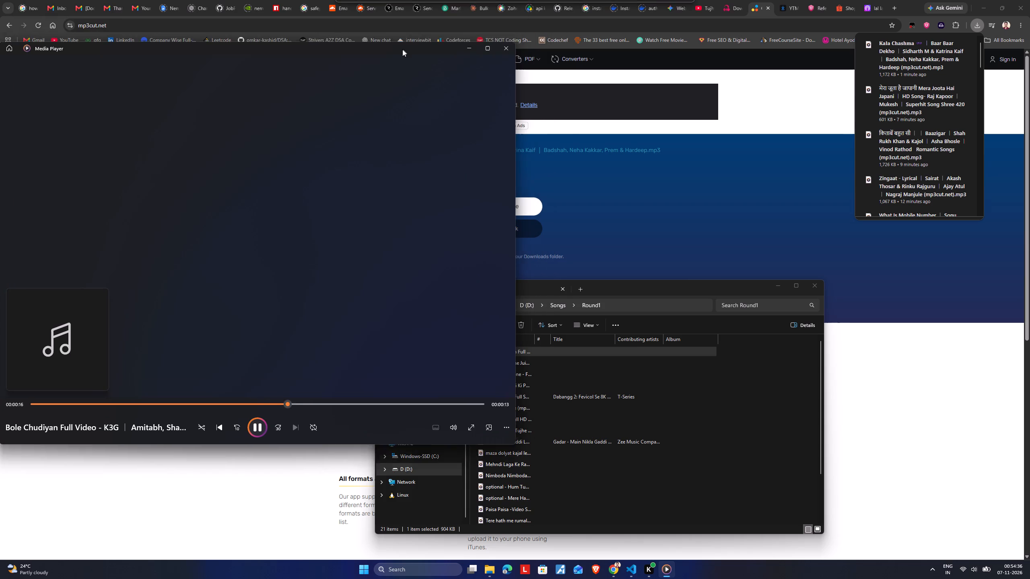
left_click_drag(402, 49, 391, 78)
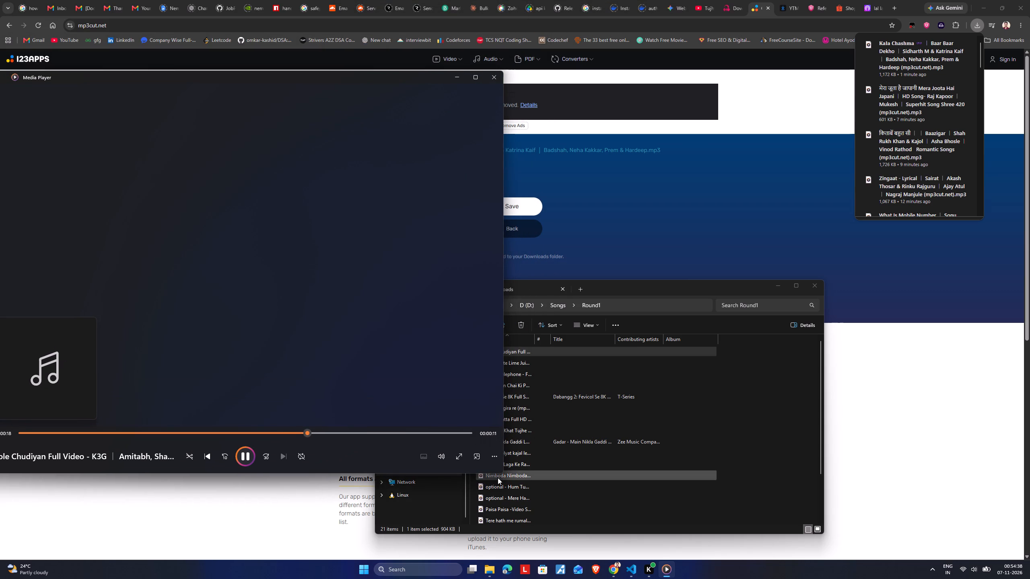
left_click_drag(498, 474, 472, 209)
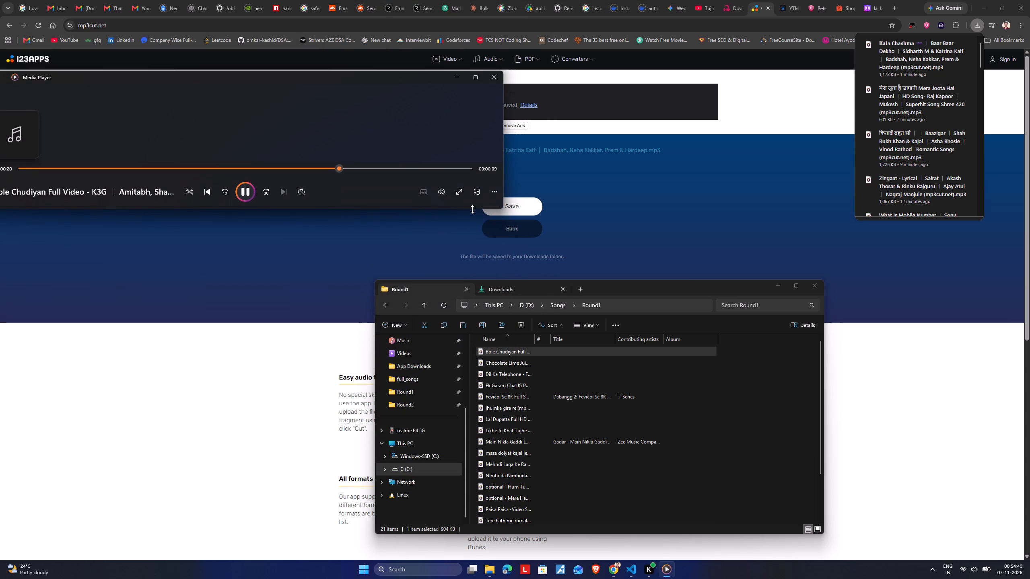
left_click_drag(472, 209, 451, 283)
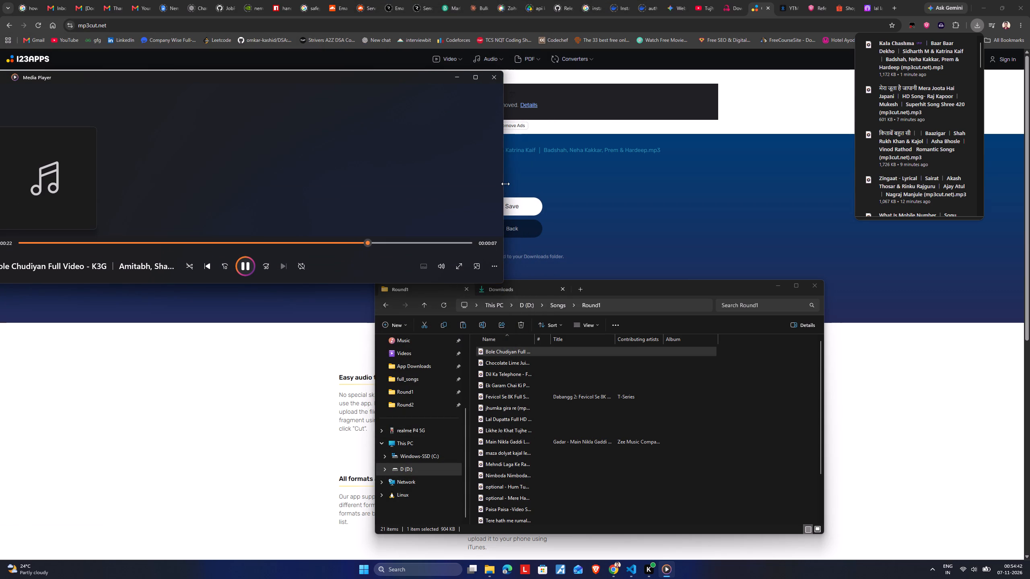
left_click_drag(505, 184, 275, 214)
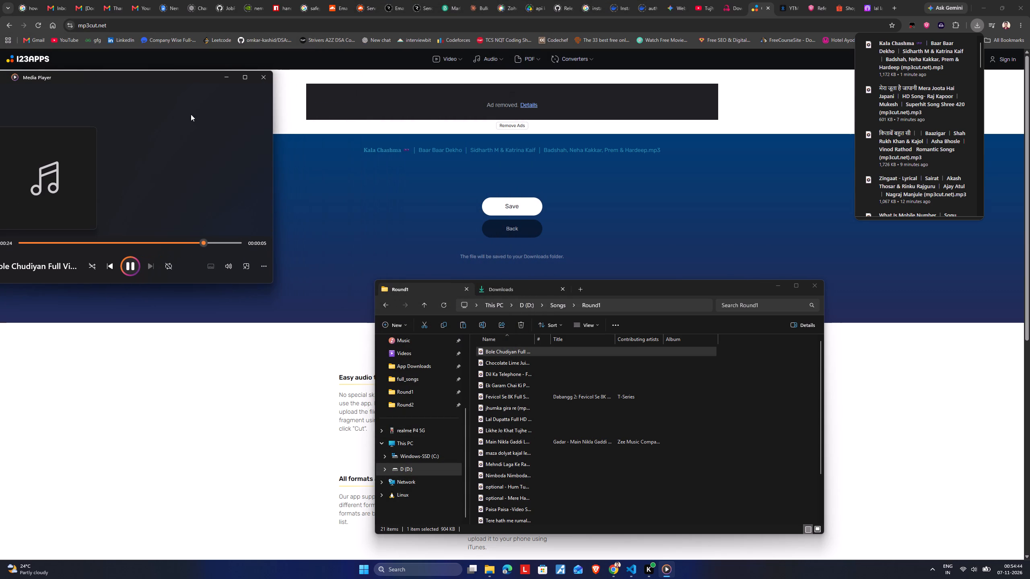
left_click_drag(167, 78, 269, 248)
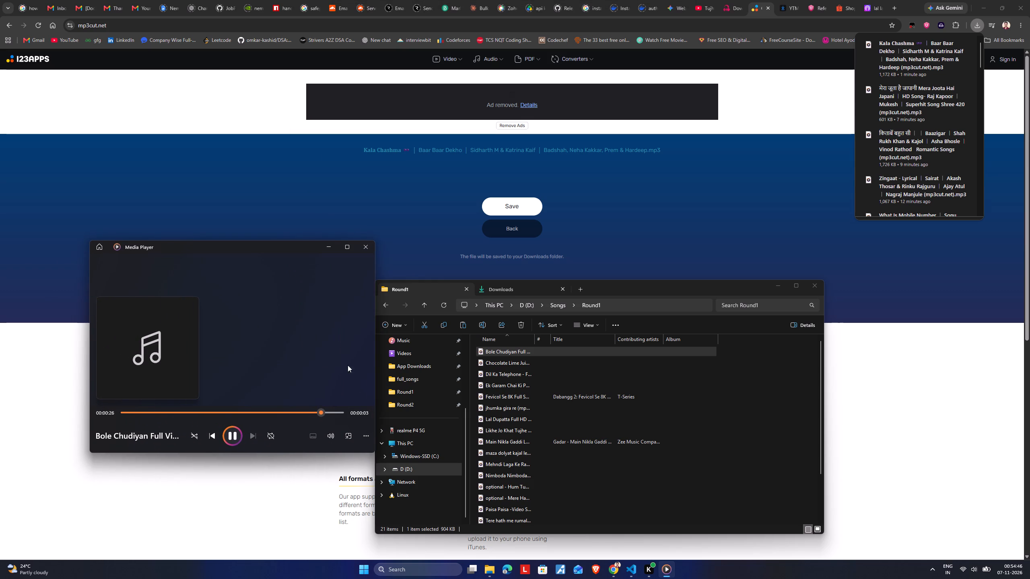
Listen to the Round1 clips one after another, from "Chocolate Lime Juice" through "Main Nikla Gaddi Leke".
double_click(502, 365)
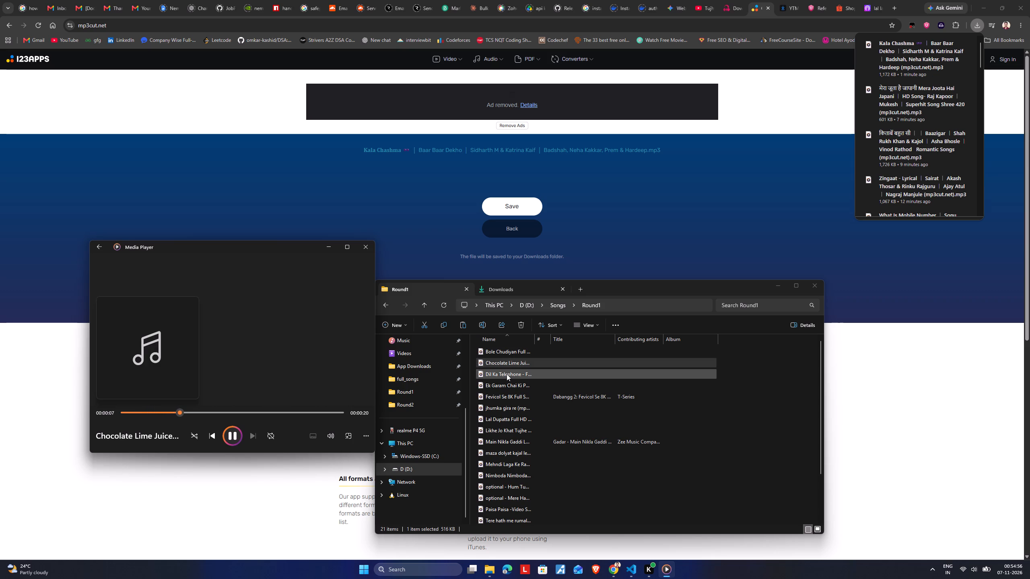
double_click(507, 374)
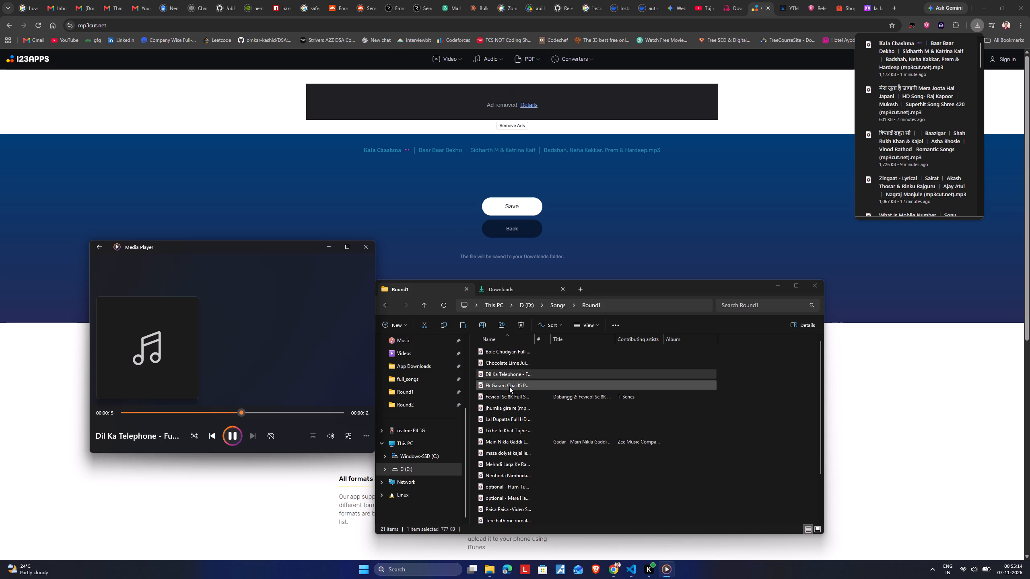
triple_click(509, 386)
double_click(509, 386)
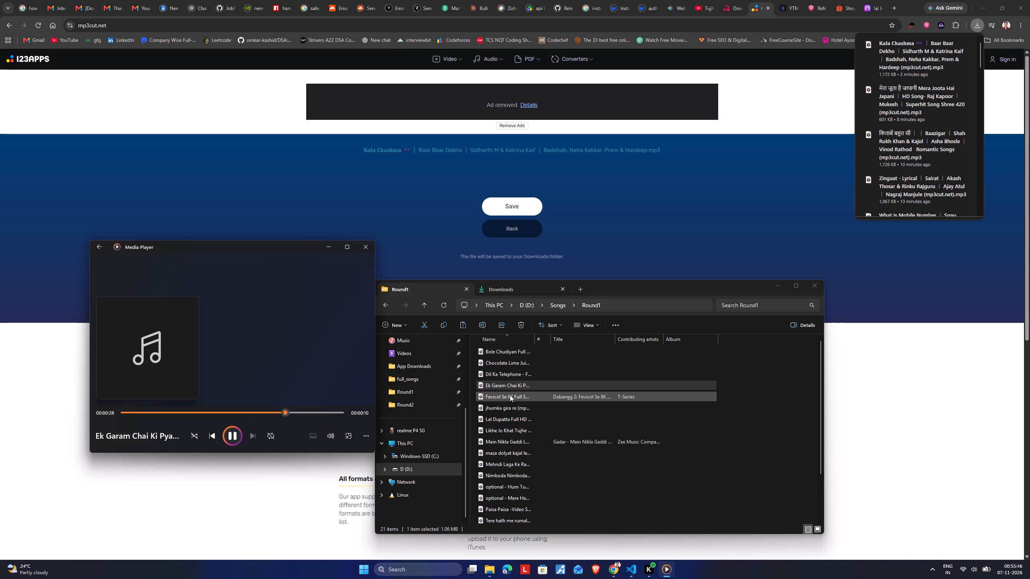
double_click(510, 395)
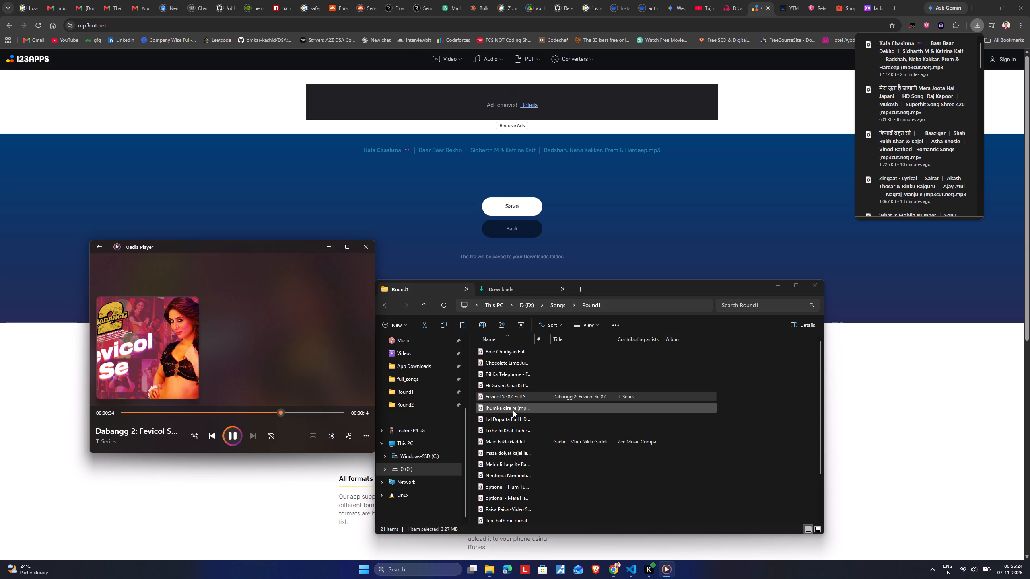
double_click(513, 410)
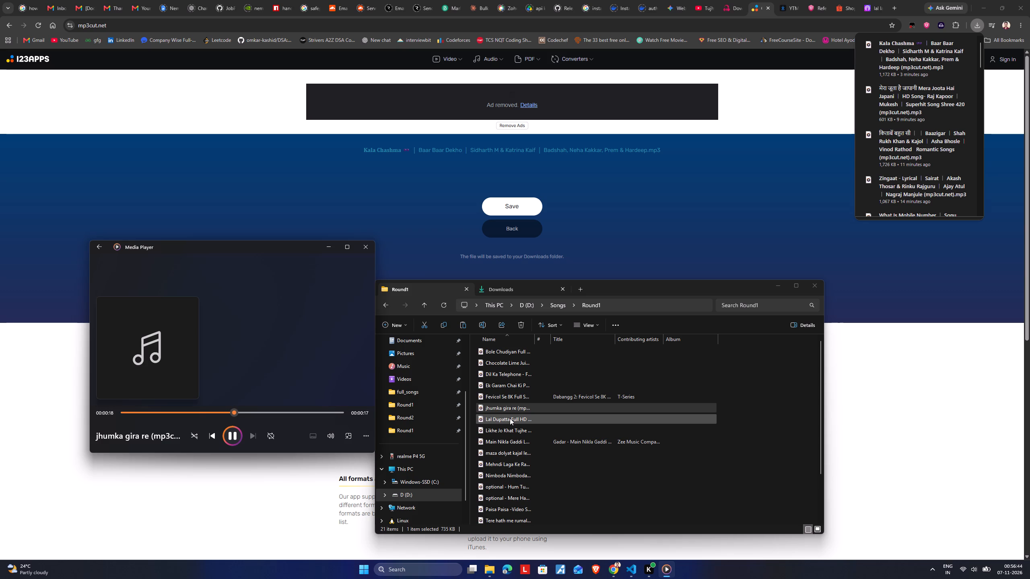
double_click(510, 418)
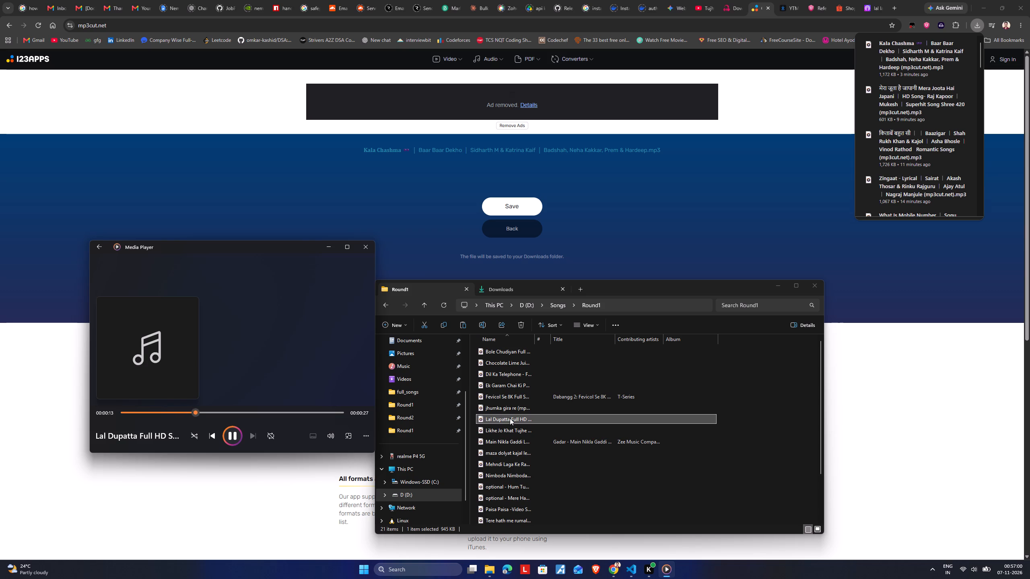
double_click(511, 430)
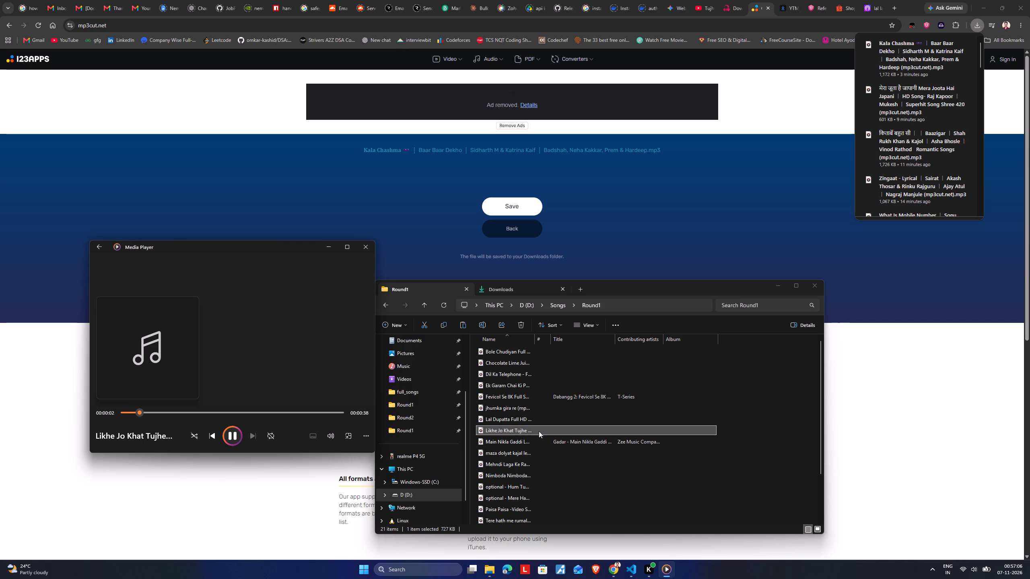
scroll(538, 430, "down", 2)
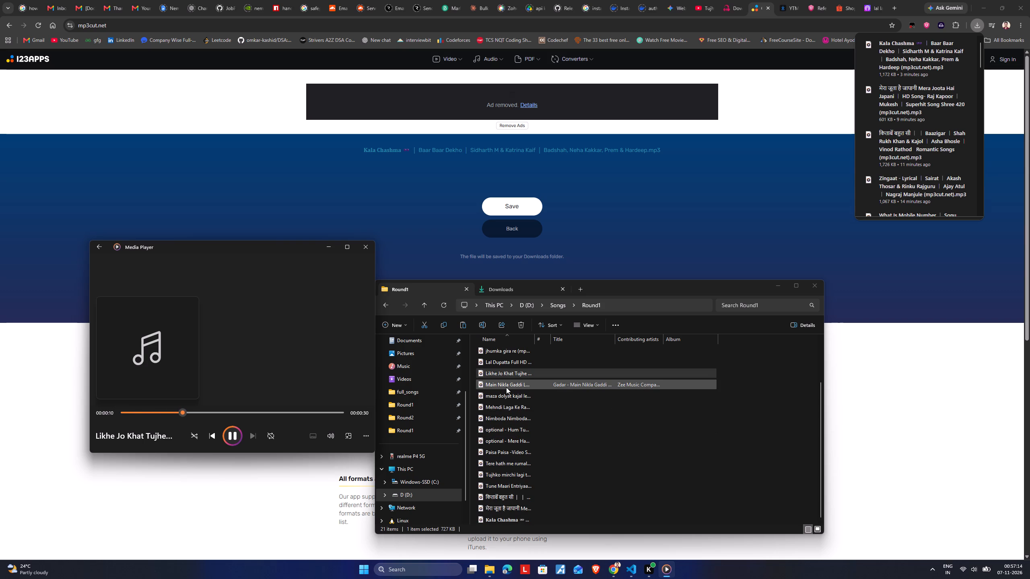
double_click(506, 387)
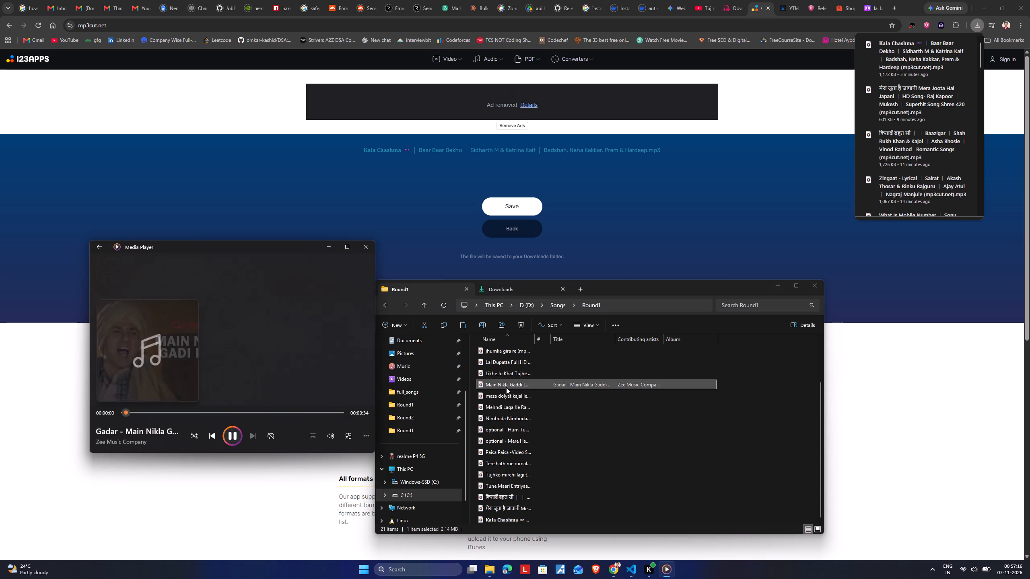